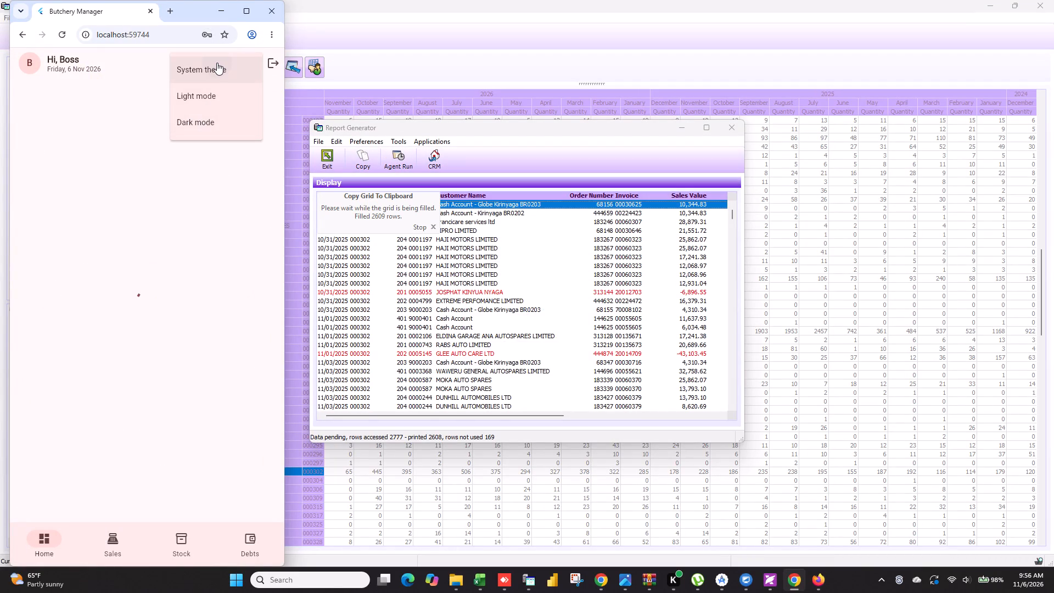
Switch the Butchery Manager app to dark mode.
left_click(247, 63)
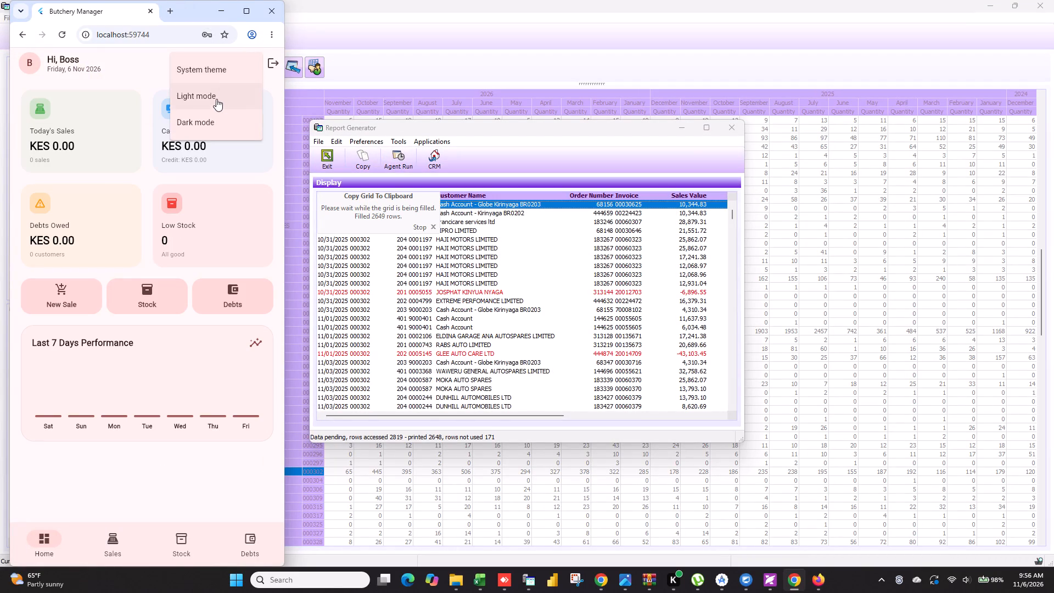
left_click(207, 116)
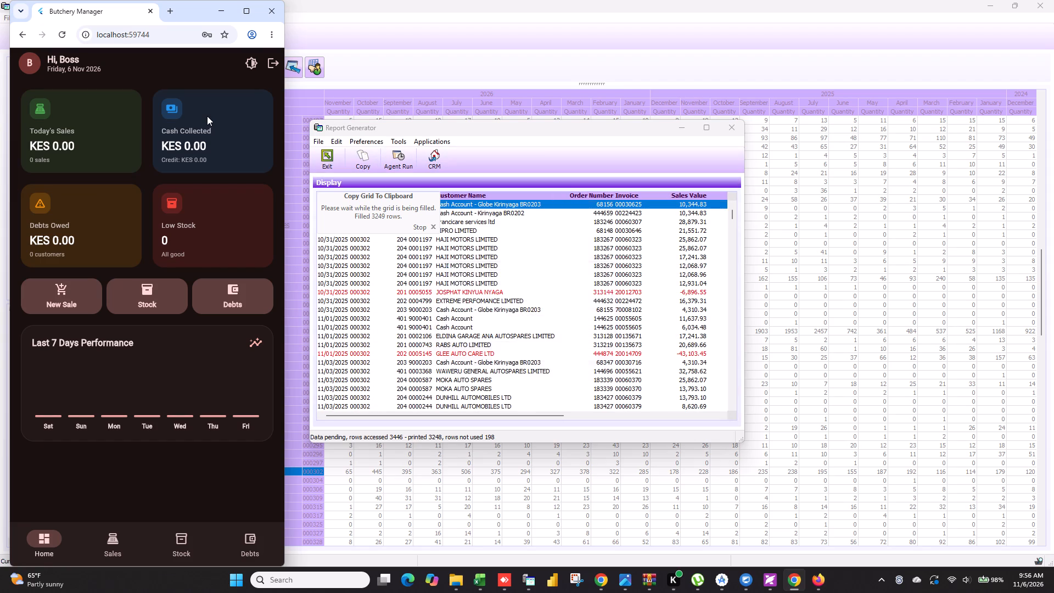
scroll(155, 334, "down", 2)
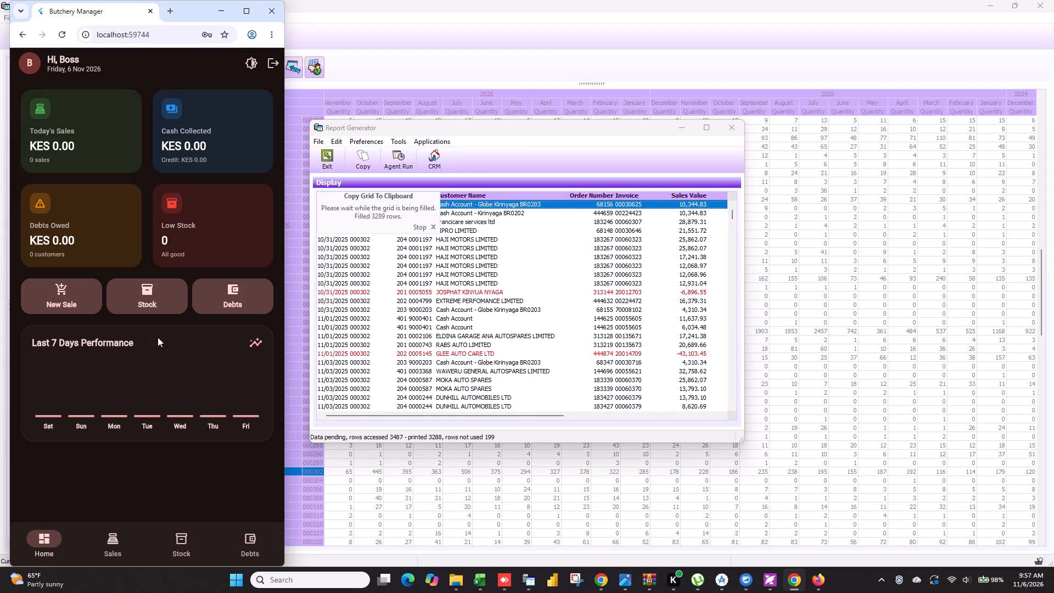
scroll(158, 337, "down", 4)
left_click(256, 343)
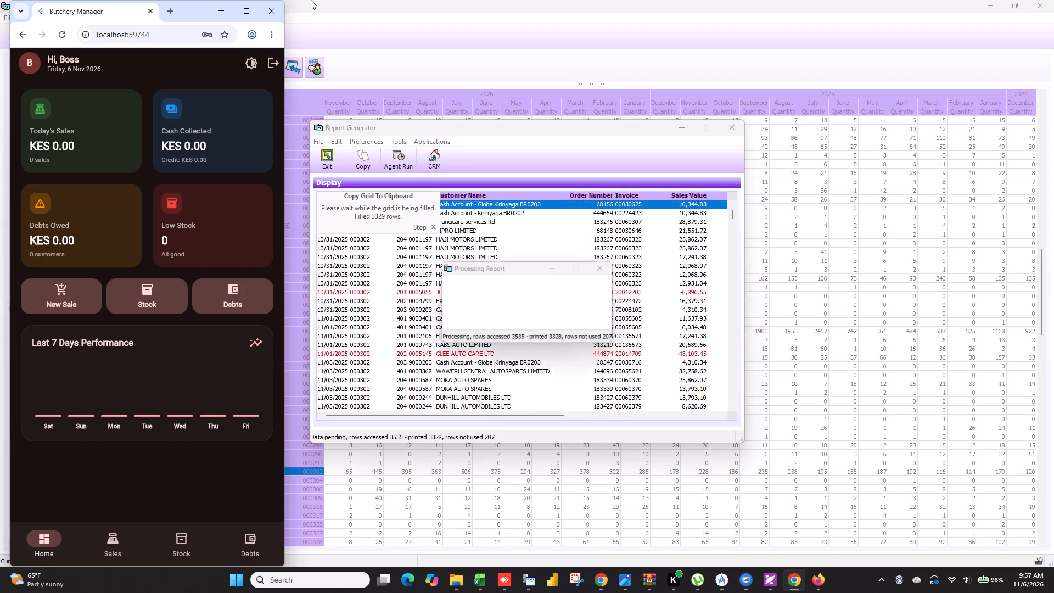
Switch to the KEN-AMEX Stock Display, cancel its open stock and product word searches, and exit to the Counter Users View.
left_click(226, 7)
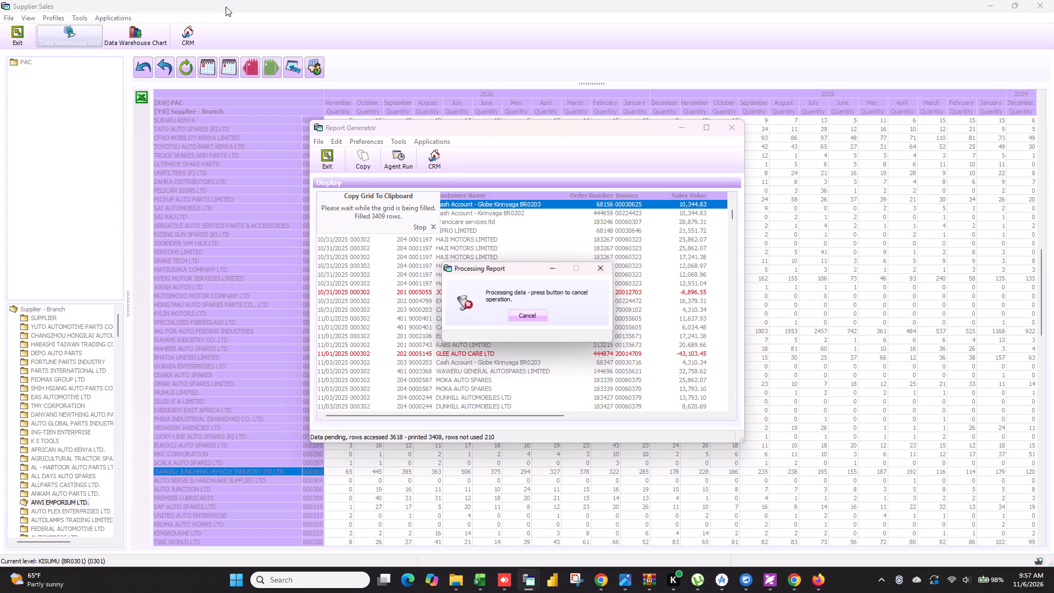
left_click(531, 592)
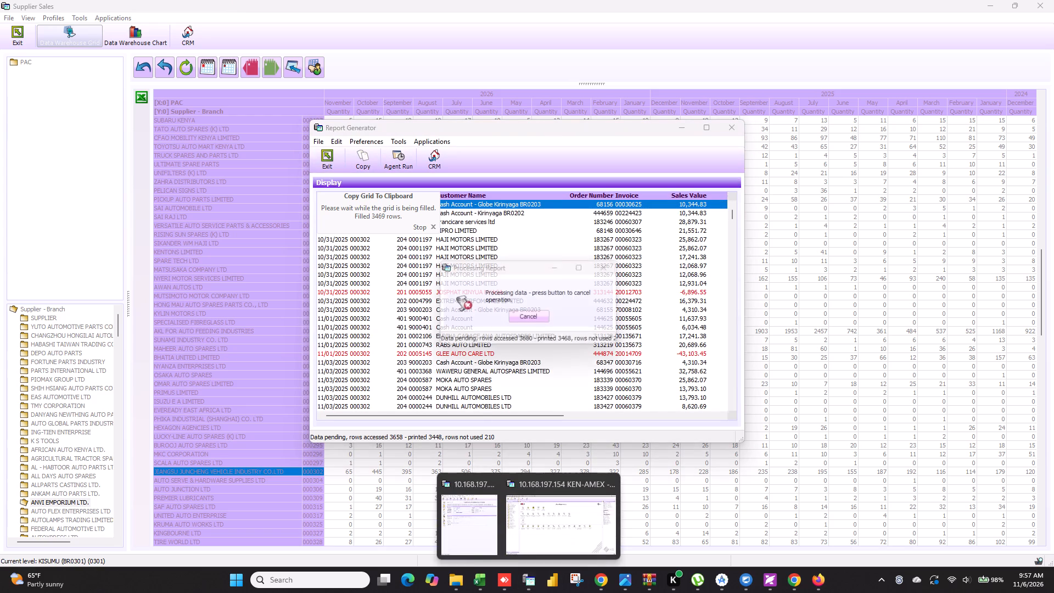
left_click(470, 525)
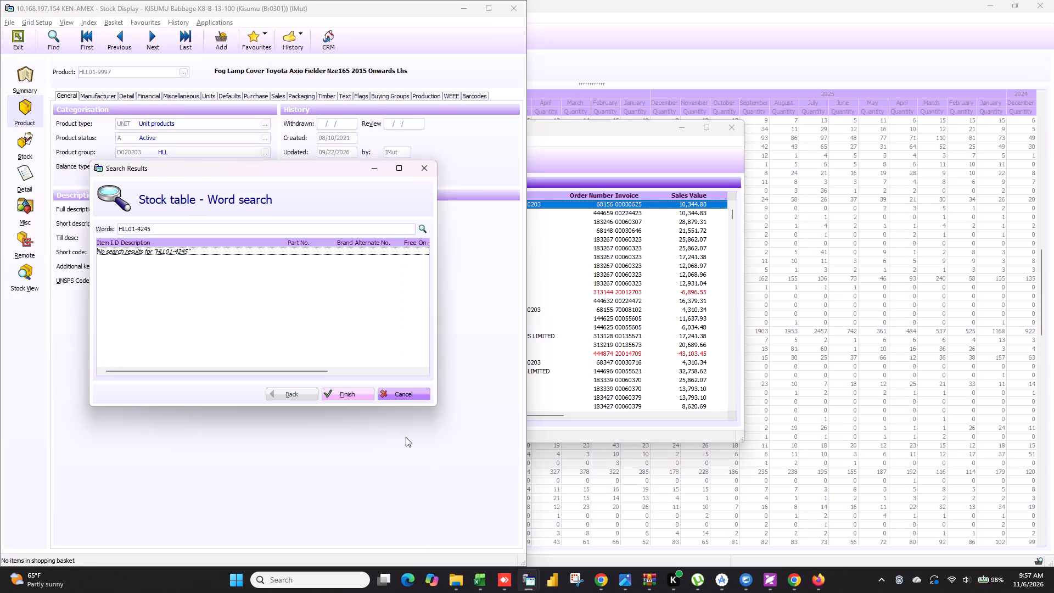
left_click(414, 386)
left_click(405, 398)
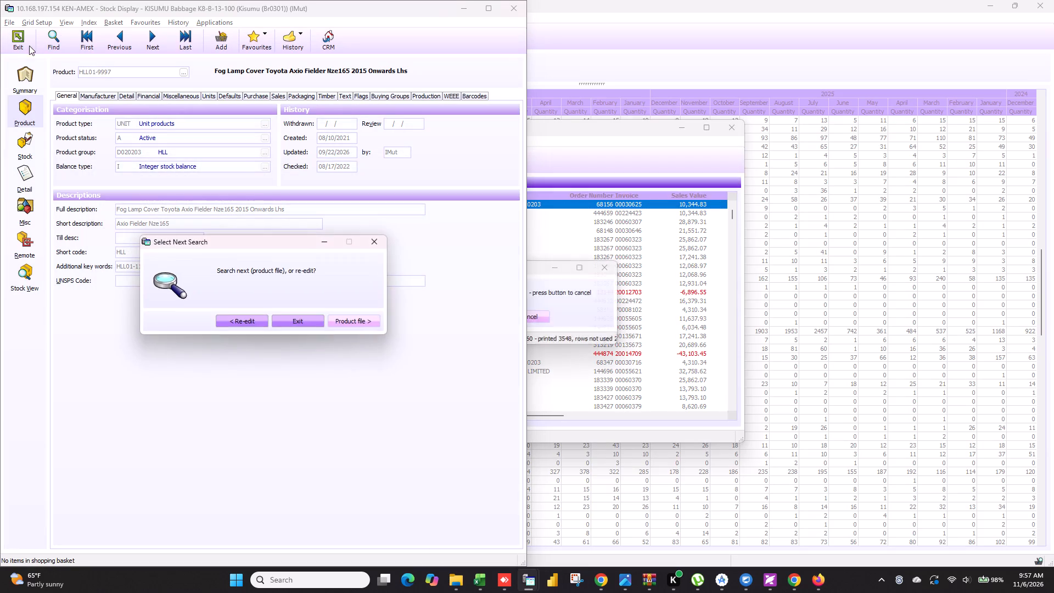
left_click(23, 43)
key("Return")
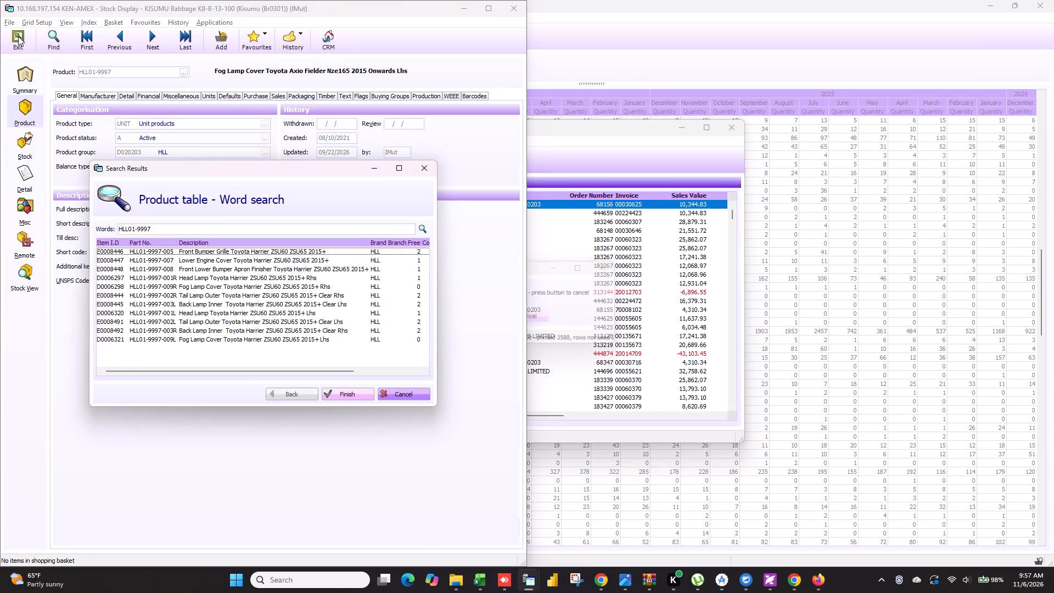
left_click(399, 396)
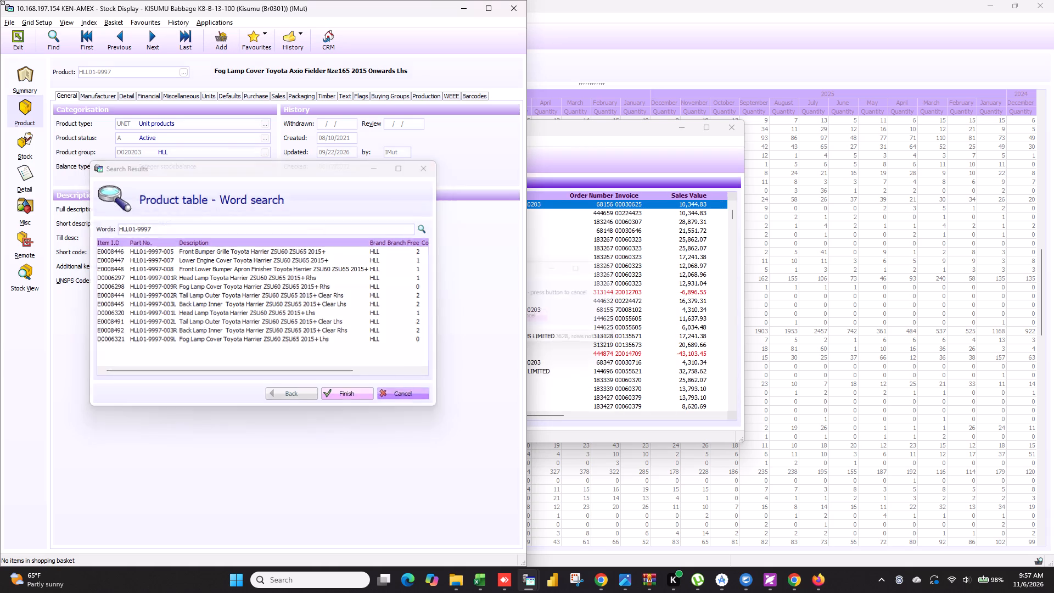
left_click(17, 38)
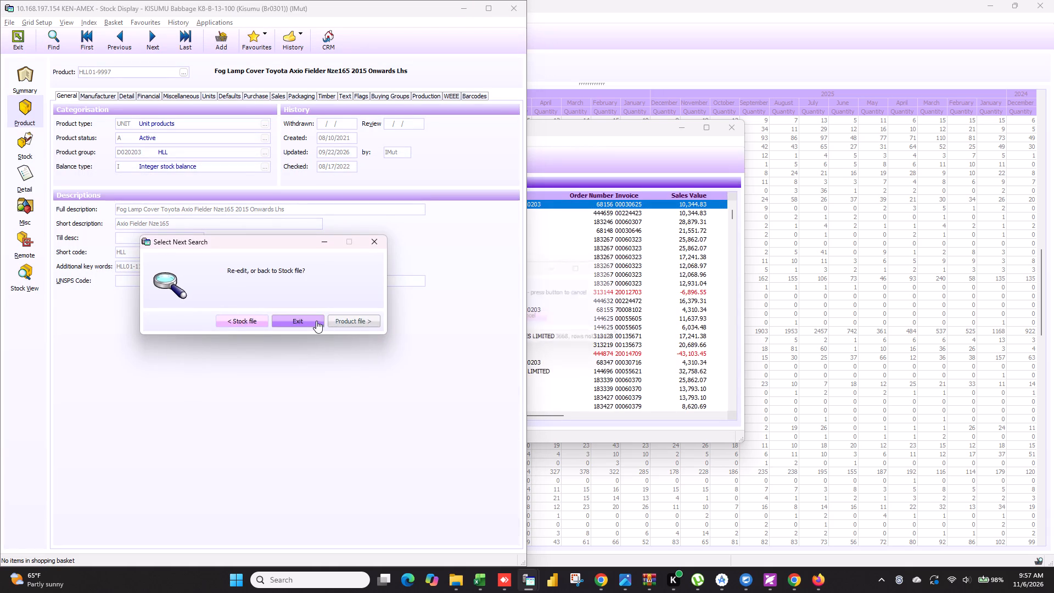
left_click(316, 321)
left_click(11, 45)
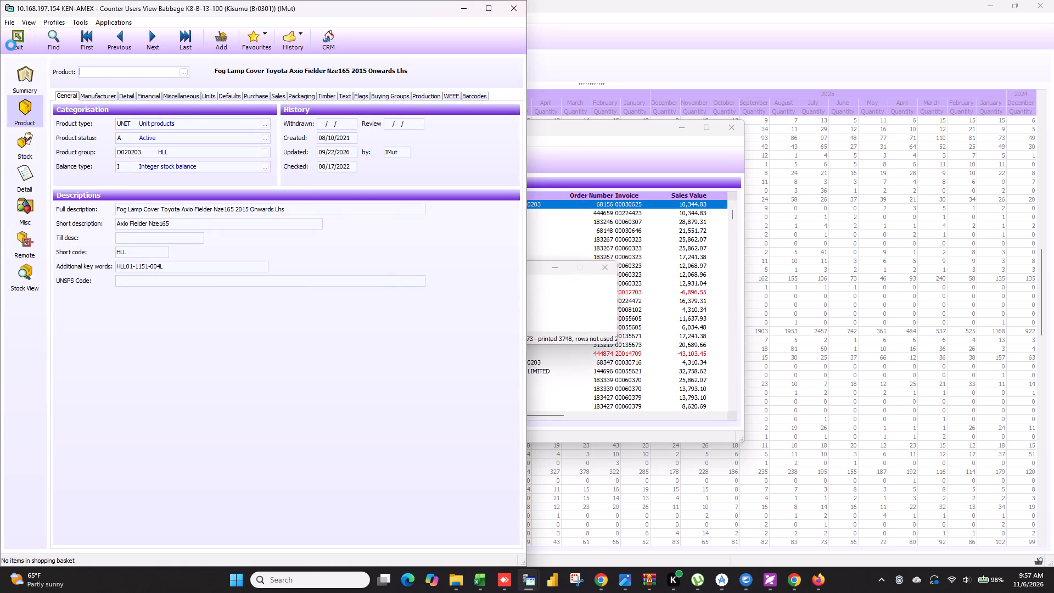
Open K8 WorkPlace and load the Sales Analysis topic with the PAC / Branch - Salesman profile.
double_click(321, 138)
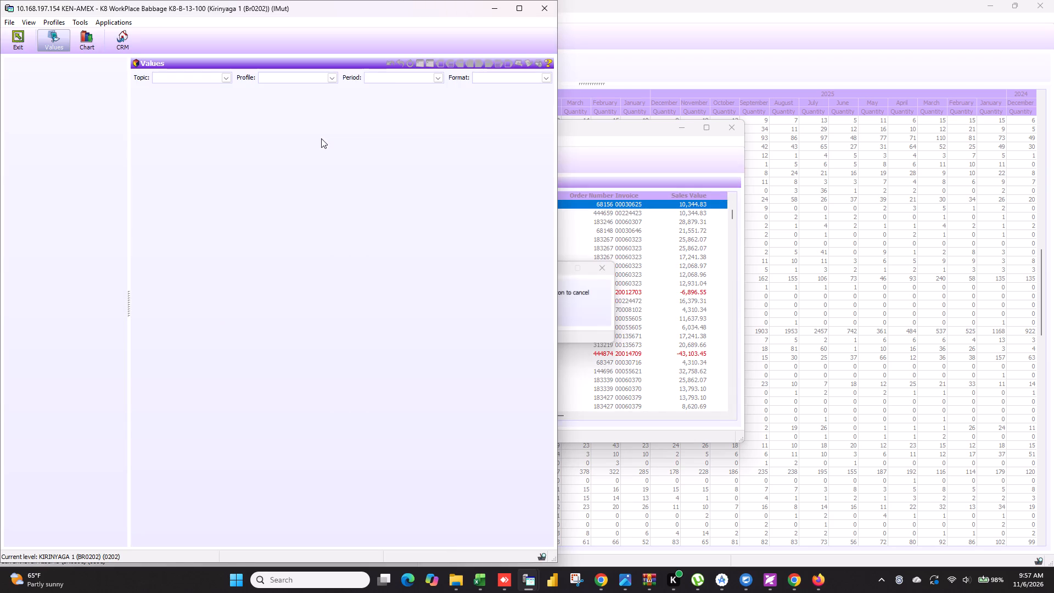
left_click(223, 81)
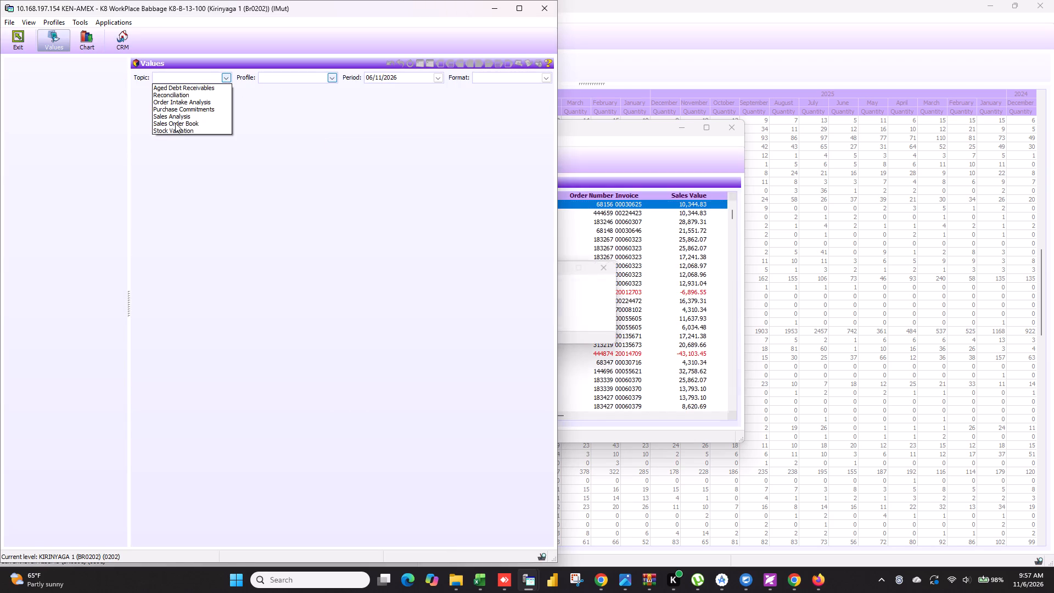
left_click(173, 118)
left_click(334, 78)
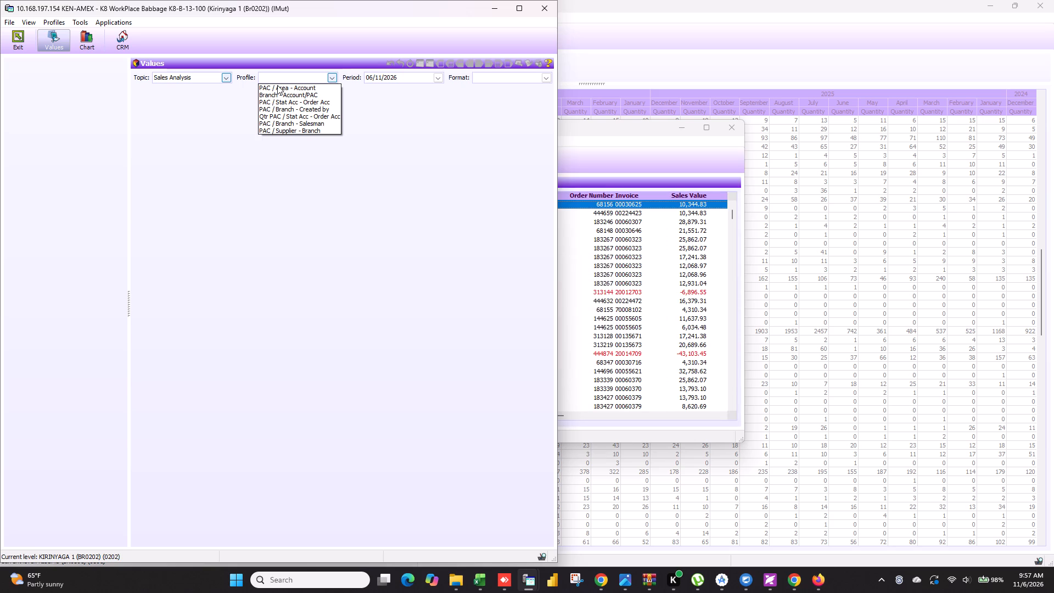
left_click(300, 125)
key("Tab")
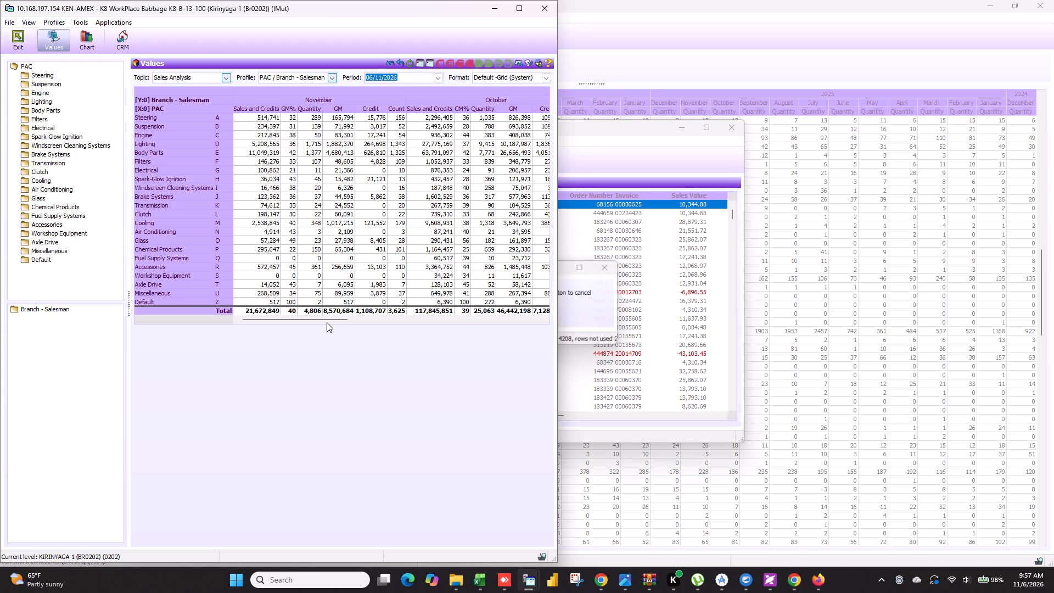
Examine the monthly sales, quantity and margin figures across the Branch - Salesman grid, and minimise the window.
left_click_drag(327, 322, 408, 321)
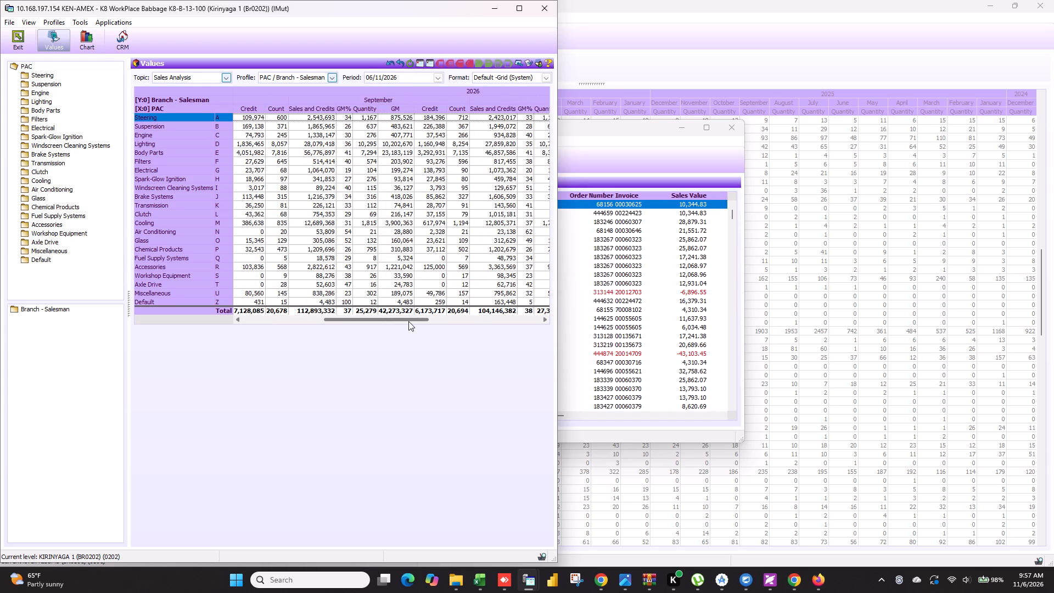
left_click_drag(408, 321, 445, 321)
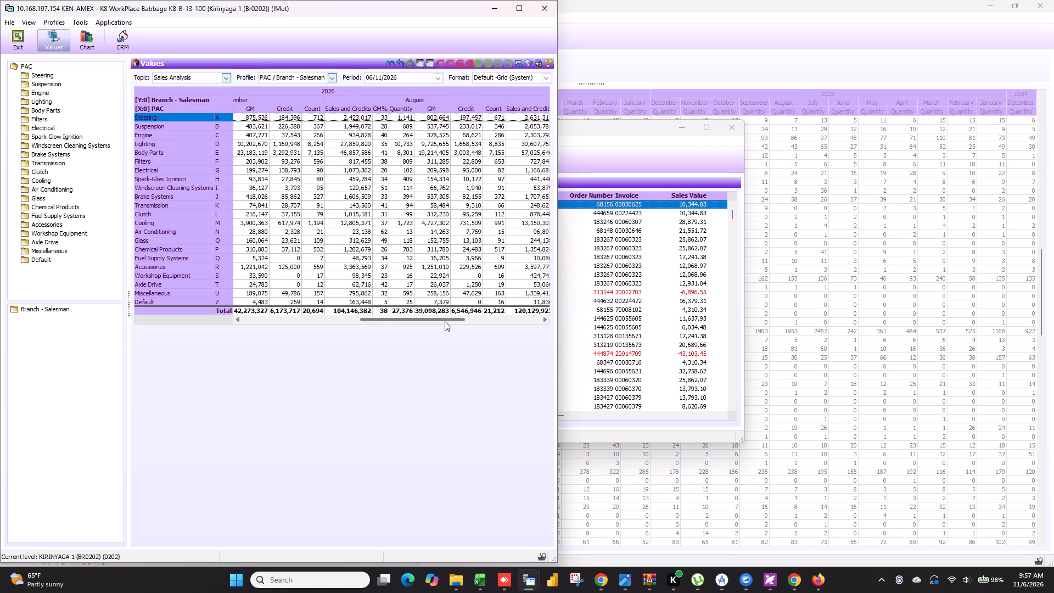
left_click_drag(445, 321, 412, 322)
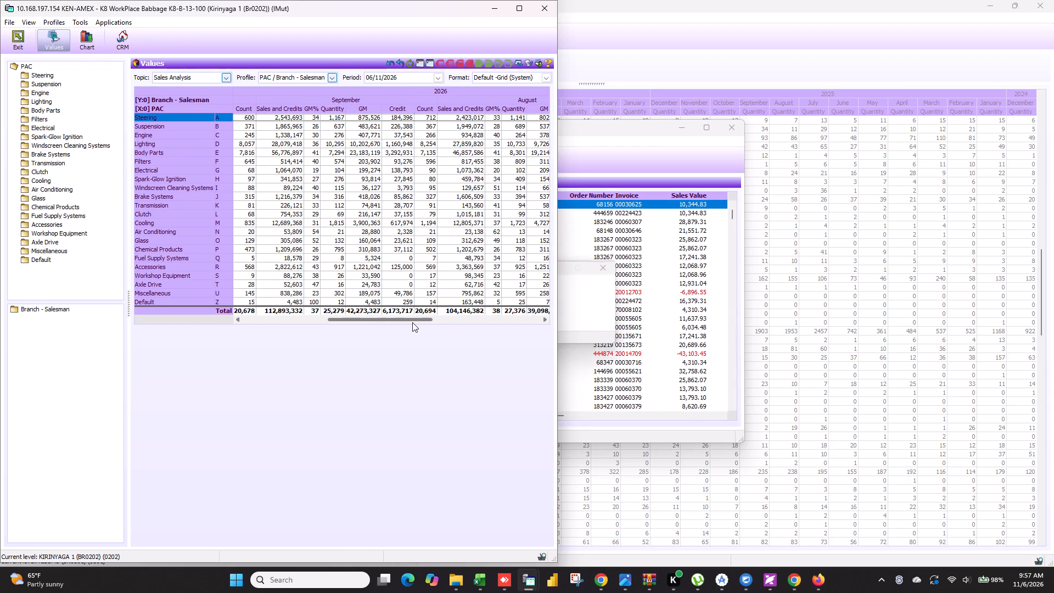
left_click_drag(412, 322, 383, 327)
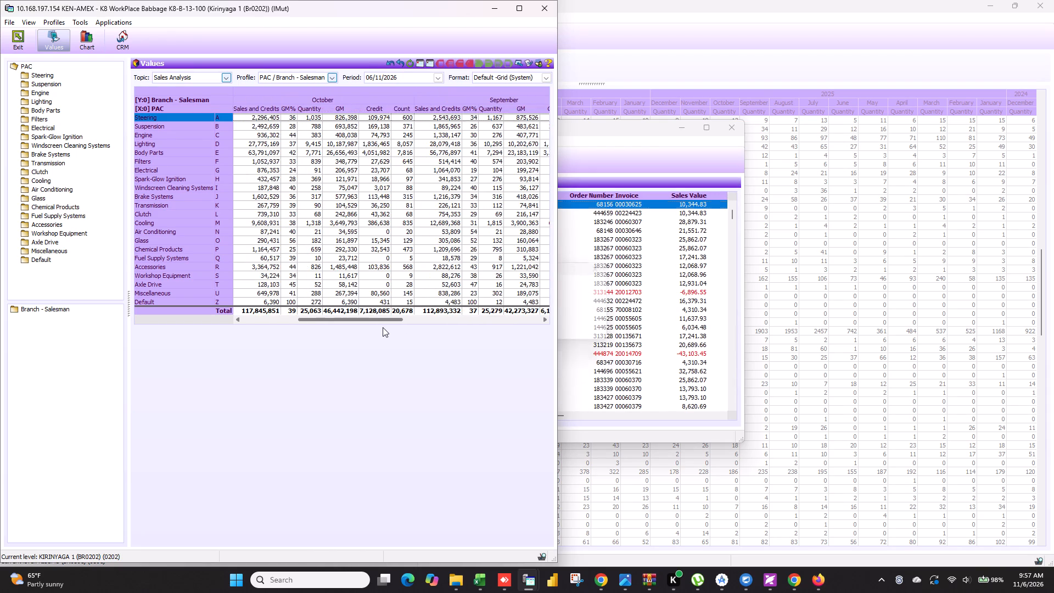
left_click_drag(383, 327, 290, 336)
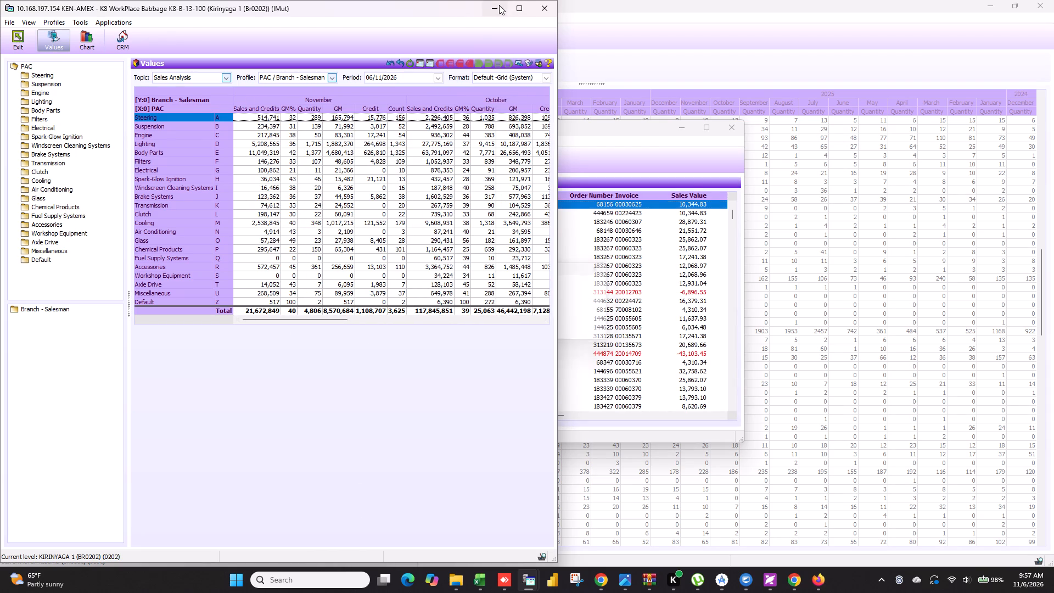
left_click(499, 5)
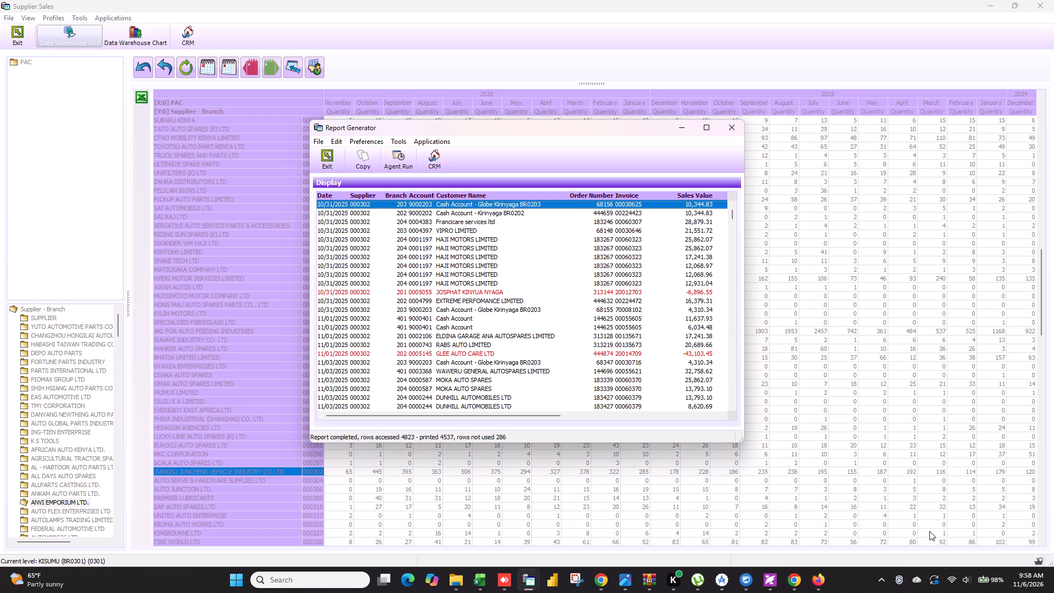
Return to the Report Generator's sales listing for supplier 000302 and bring up the options for its Date column.
left_click(604, 578)
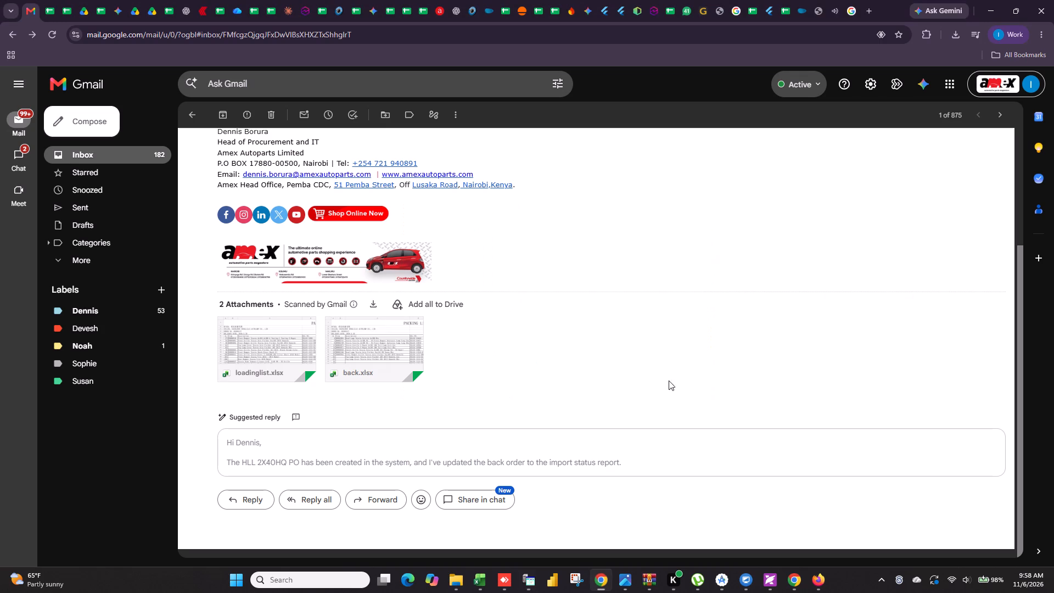
left_click(525, 578)
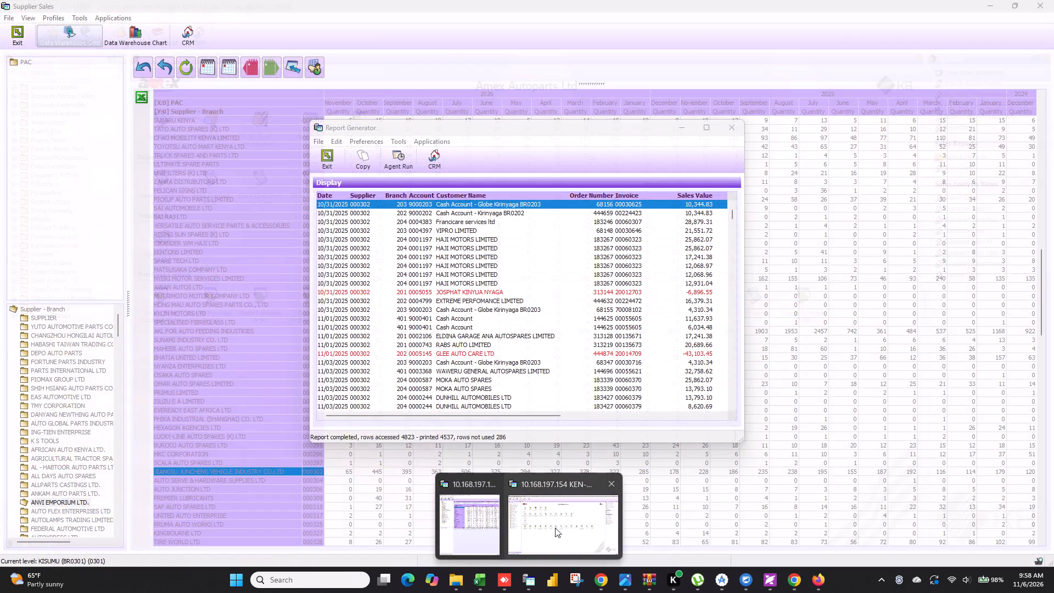
left_click(555, 528)
right_click(340, 195, "ctrl")
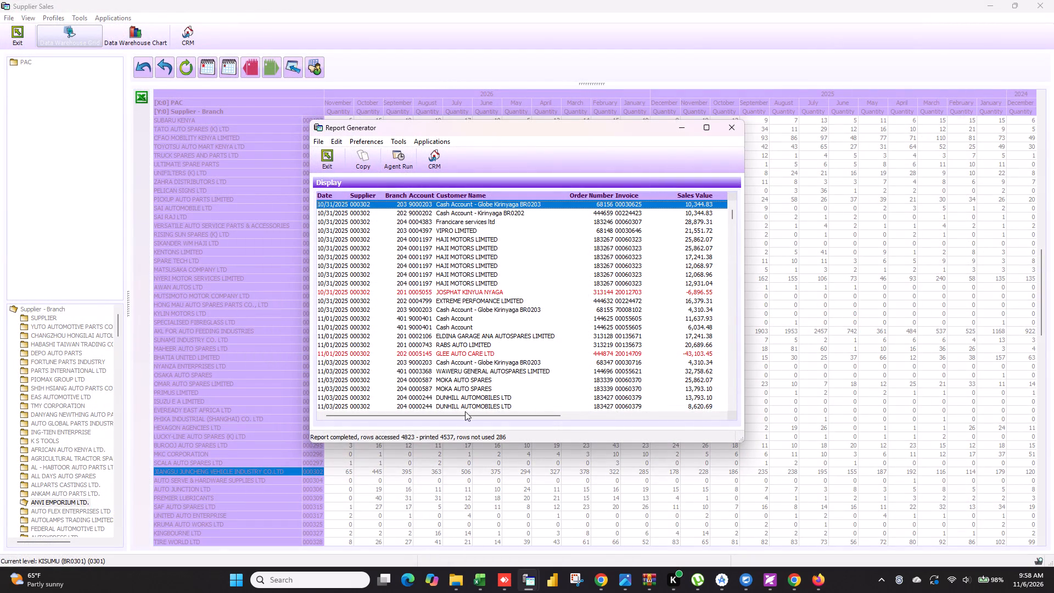
Switch to the Sheet1 Kerridge CS Report workbook in Excel and create a new blank workbook.
left_click(475, 586)
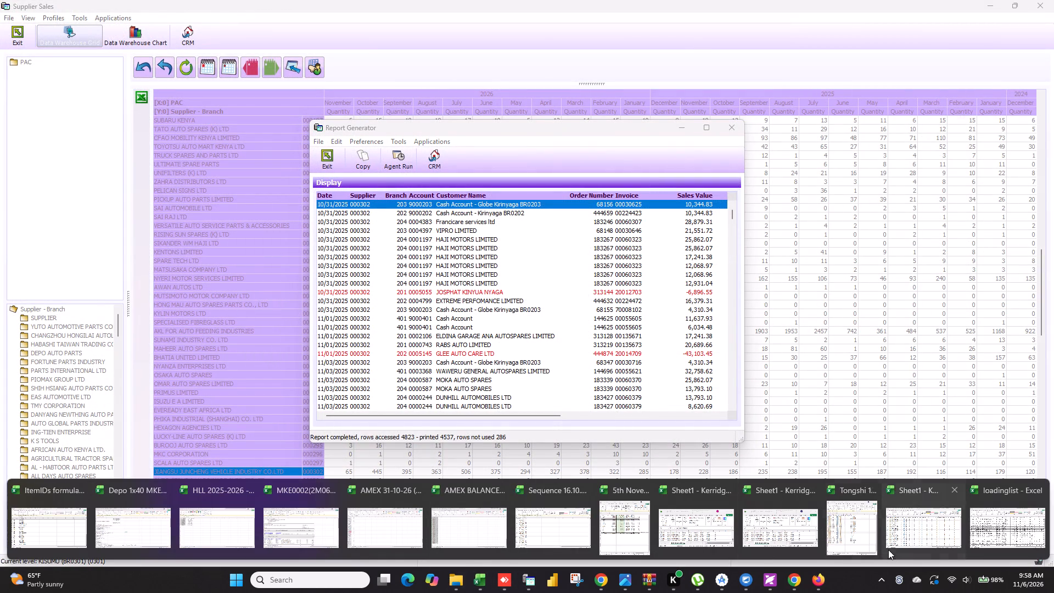
left_click(901, 541)
key("ctrl+n")
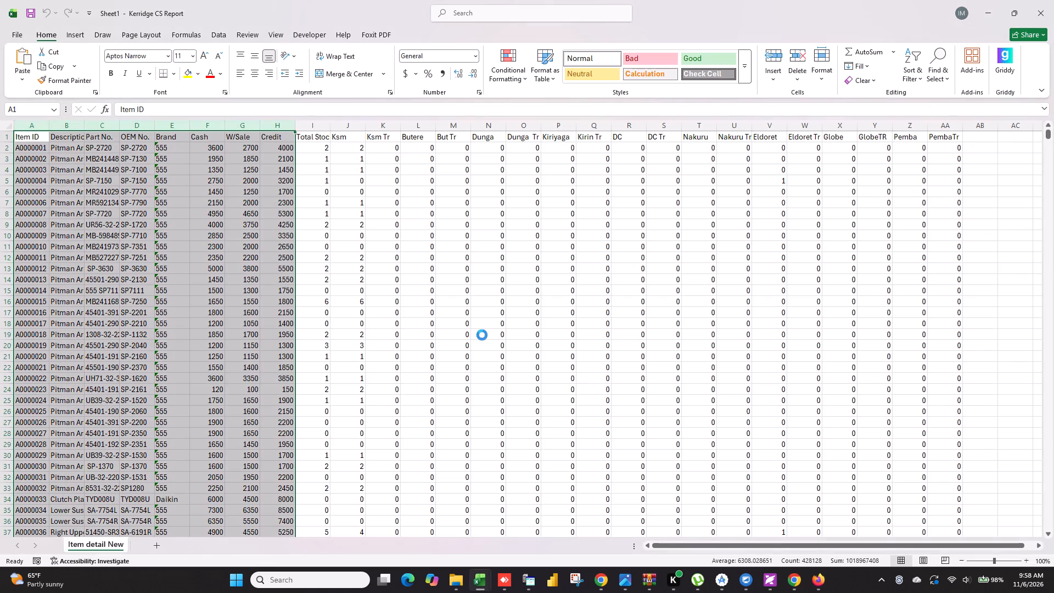
Paste the copied report grid into the blank Book1 workbook from cell A1 and widen the Date column.
right_click(36, 132)
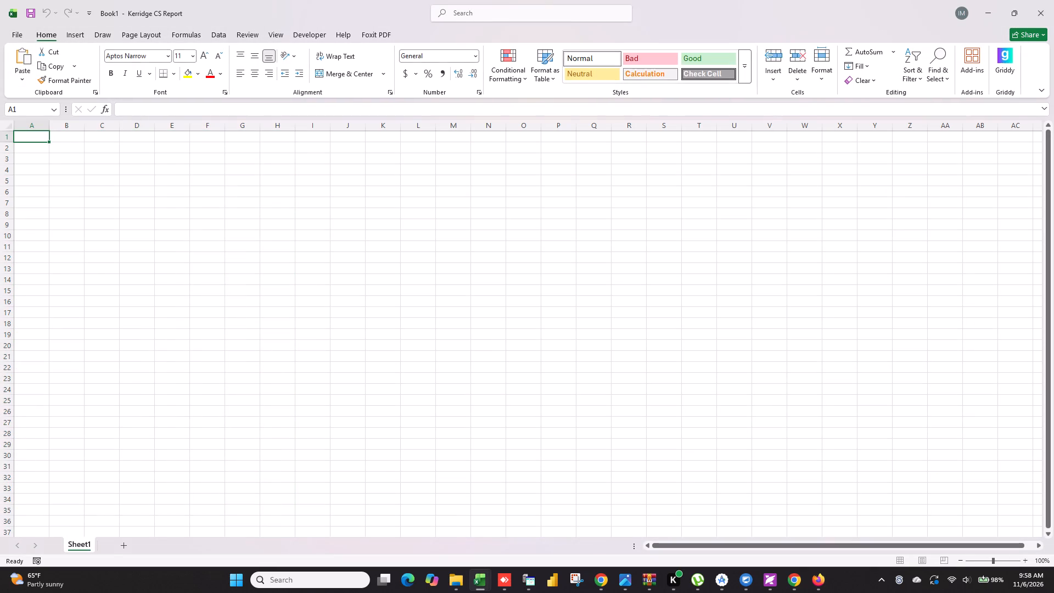
left_click(70, 206)
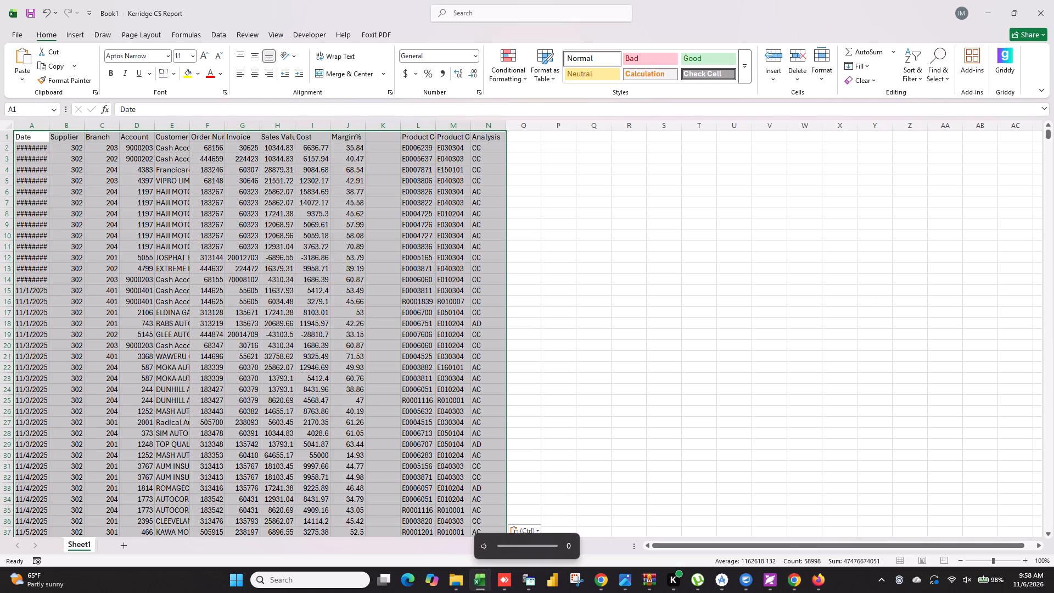
left_click(116, 225)
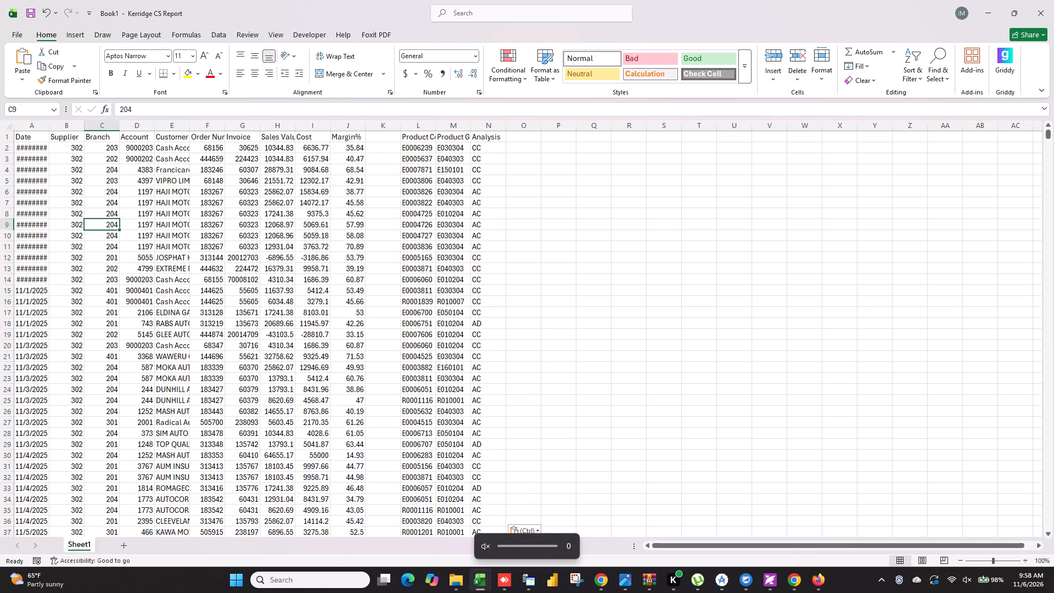
left_click_drag(51, 127, 57, 127)
Insert a blank column before Account and give it the header "Branch Name".
left_click(144, 127)
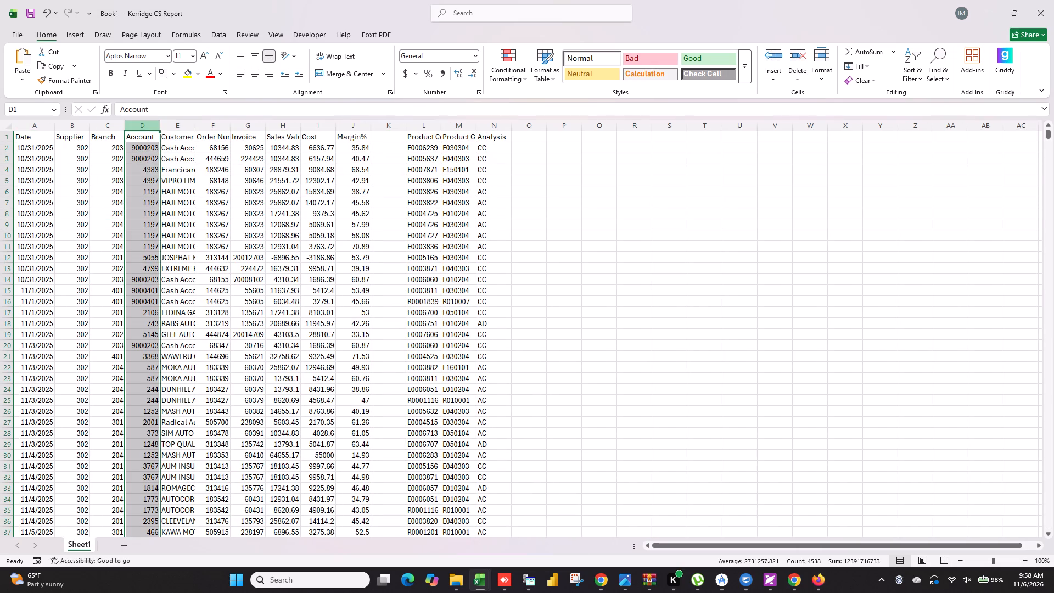
right_click(144, 127)
left_click(186, 232)
left_click(534, 219)
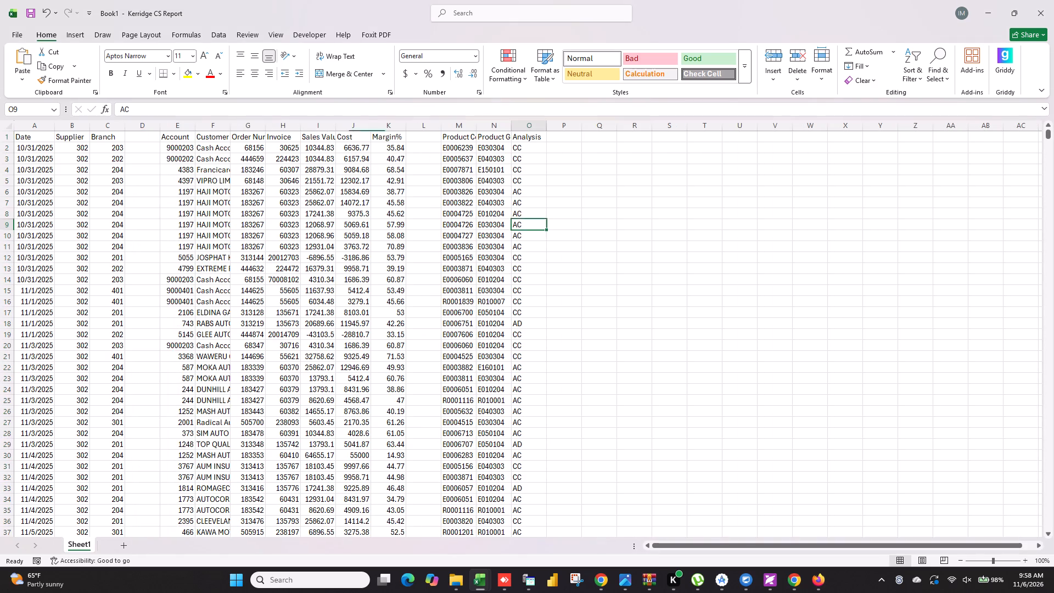
left_click(140, 135)
type("Branch Nm")
key("BackSpace")
key("BackSpace")
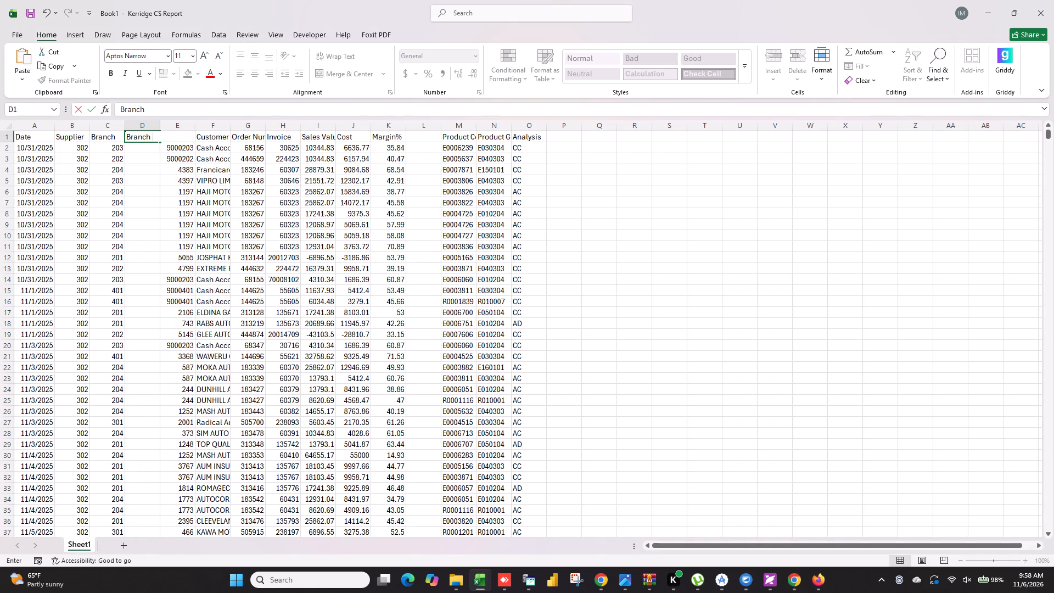
type("Name")
left_click(137, 182)
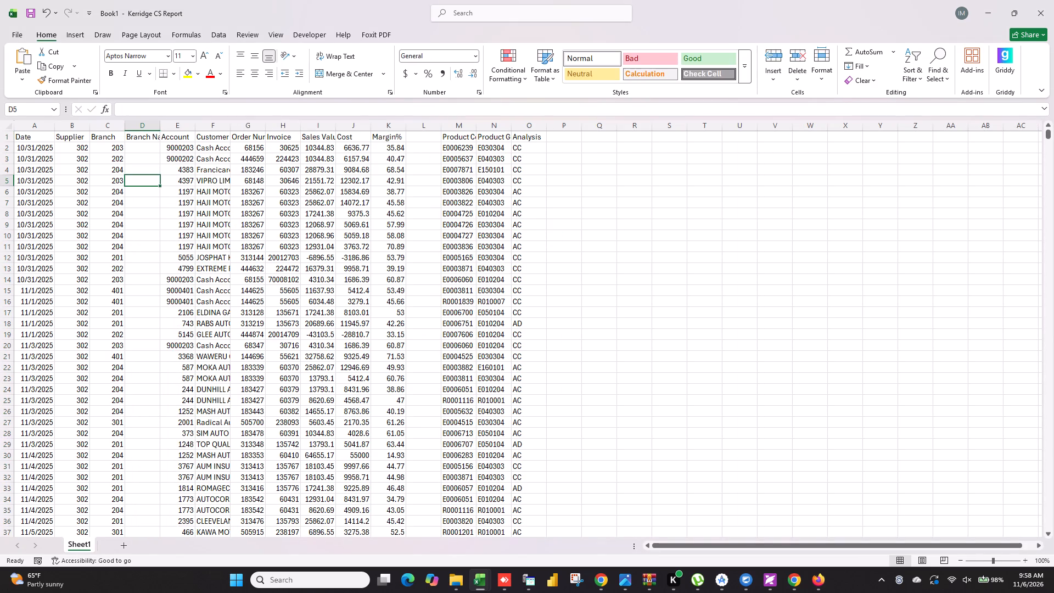
Open the Habashi 2025-2026 workbook from the Branch by Brand Analysis 2025-2026 folder and show its Habashi Raw Data sheet.
left_click(458, 579)
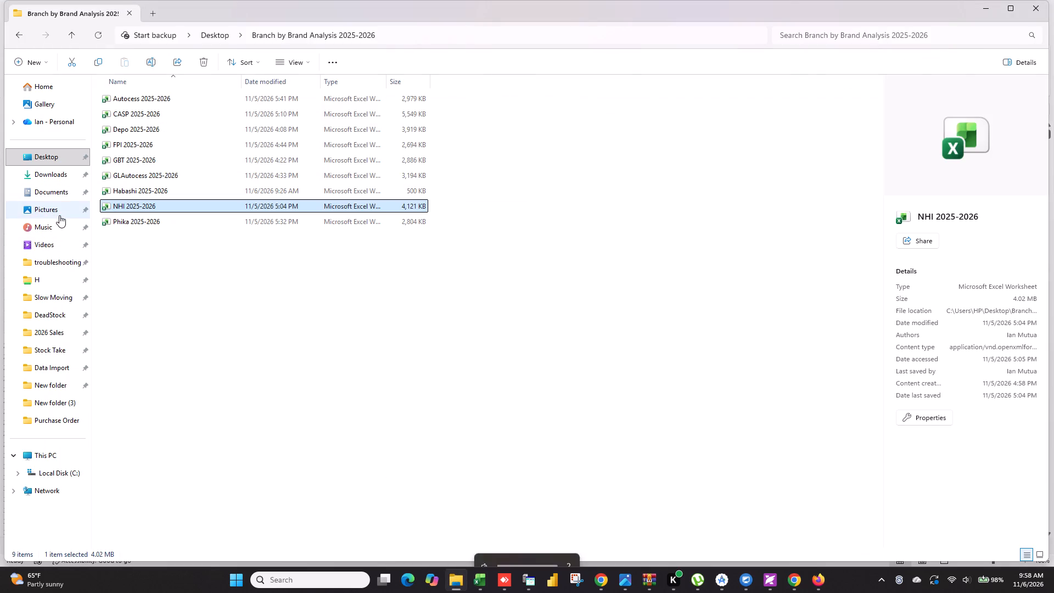
double_click(140, 184)
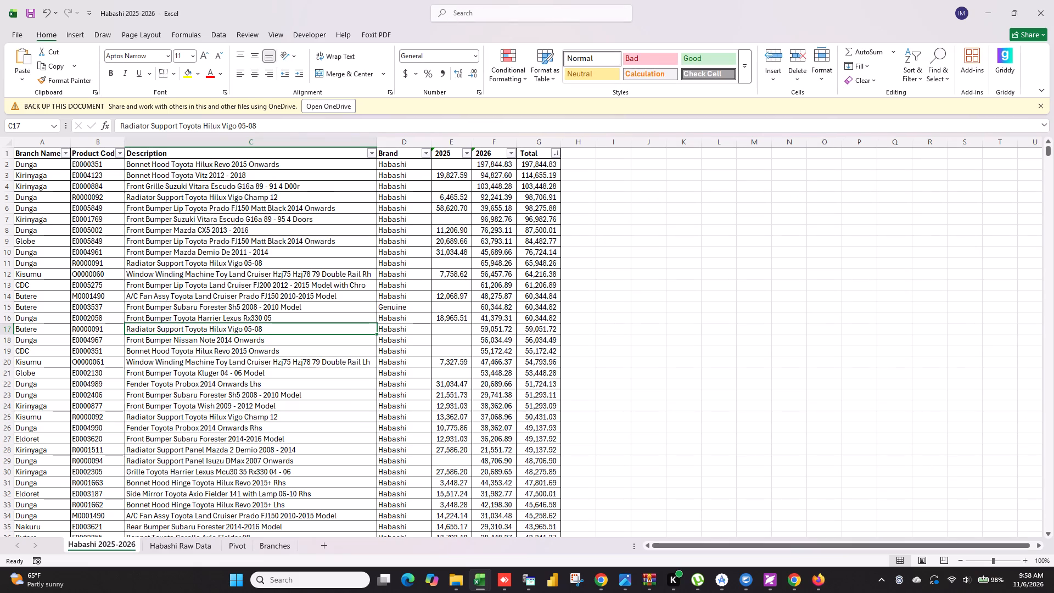
key("alt+Tab")
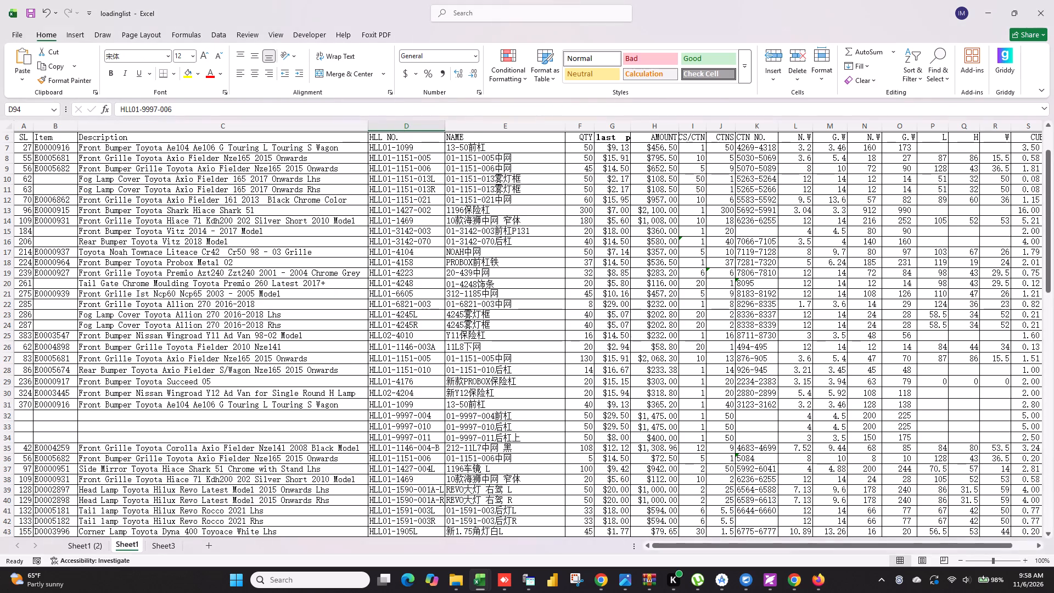
key("alt+Tab")
left_click(181, 547)
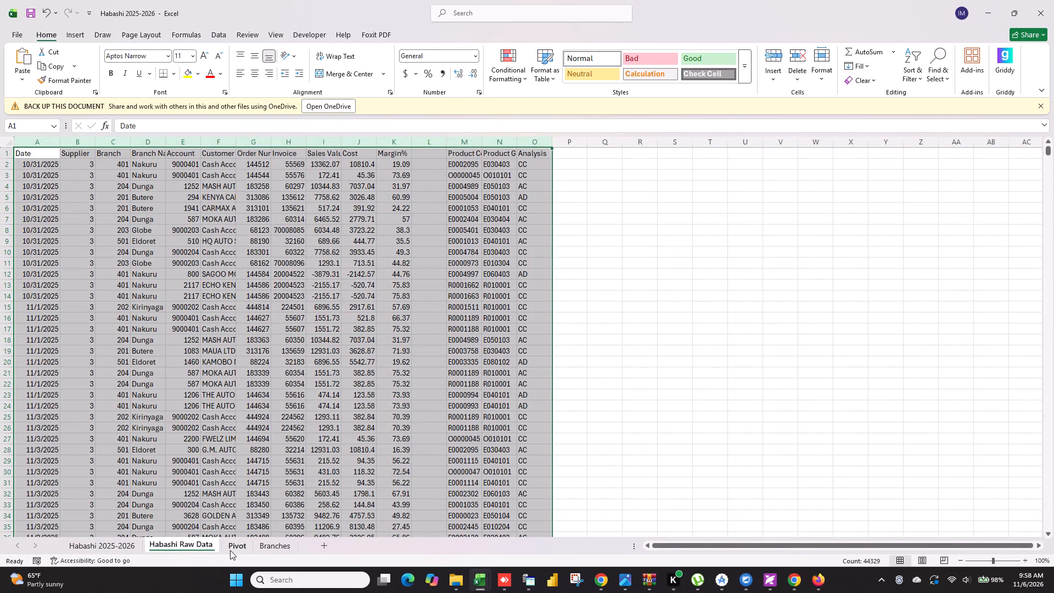
Switch back to the Book1 workbook containing the pasted report data.
key("alt+Tab")
key("alt+Tab")
key("alt+Tab")
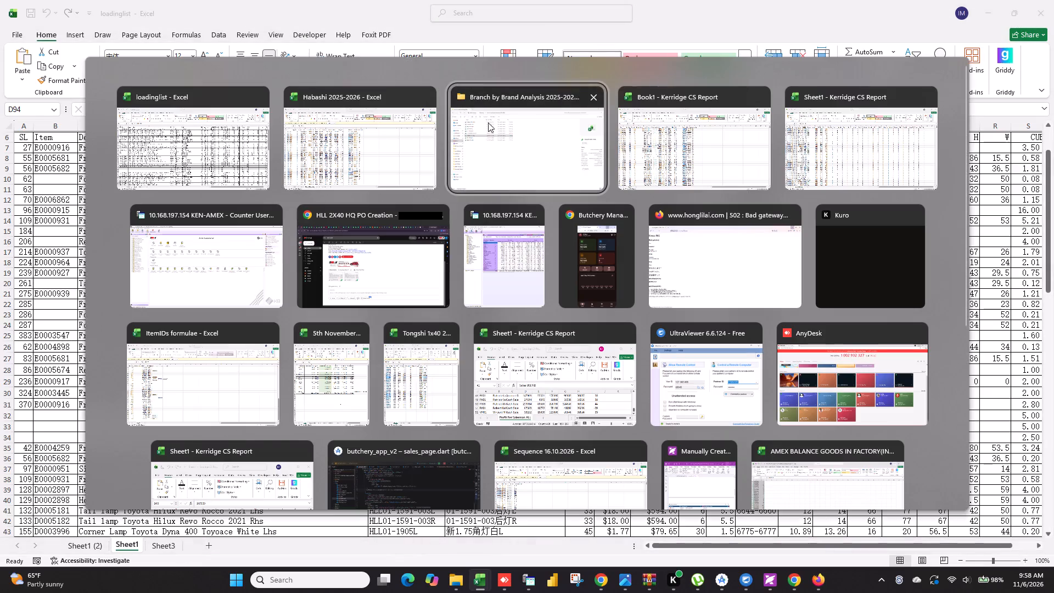
left_click(707, 143, "alt")
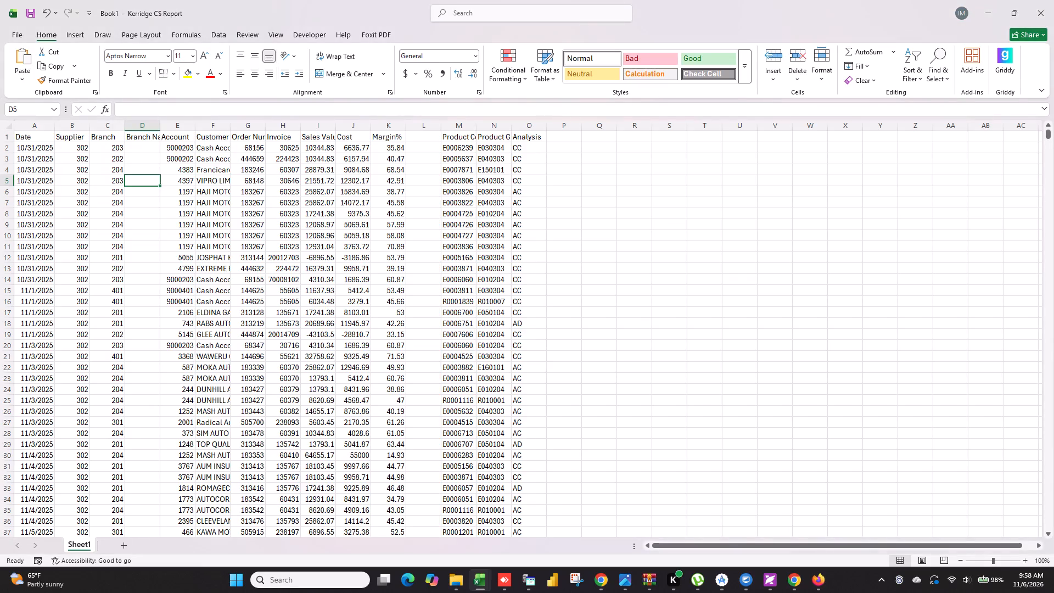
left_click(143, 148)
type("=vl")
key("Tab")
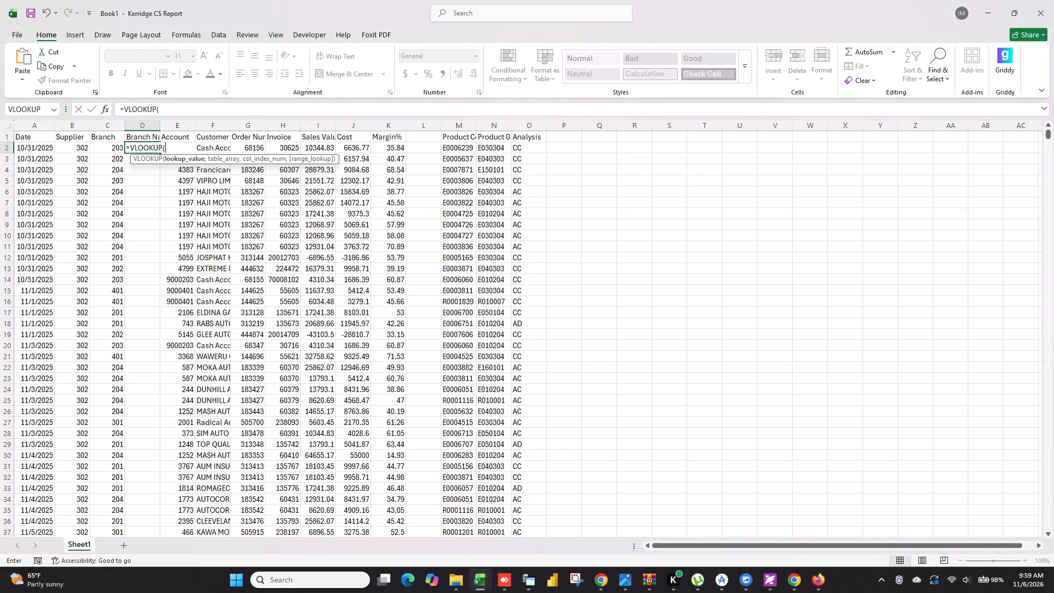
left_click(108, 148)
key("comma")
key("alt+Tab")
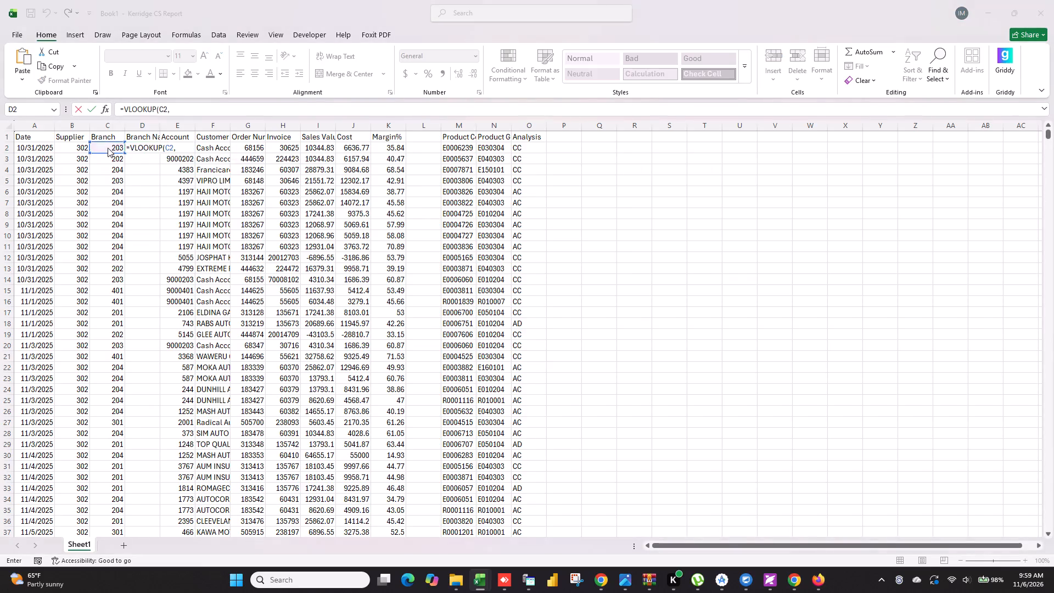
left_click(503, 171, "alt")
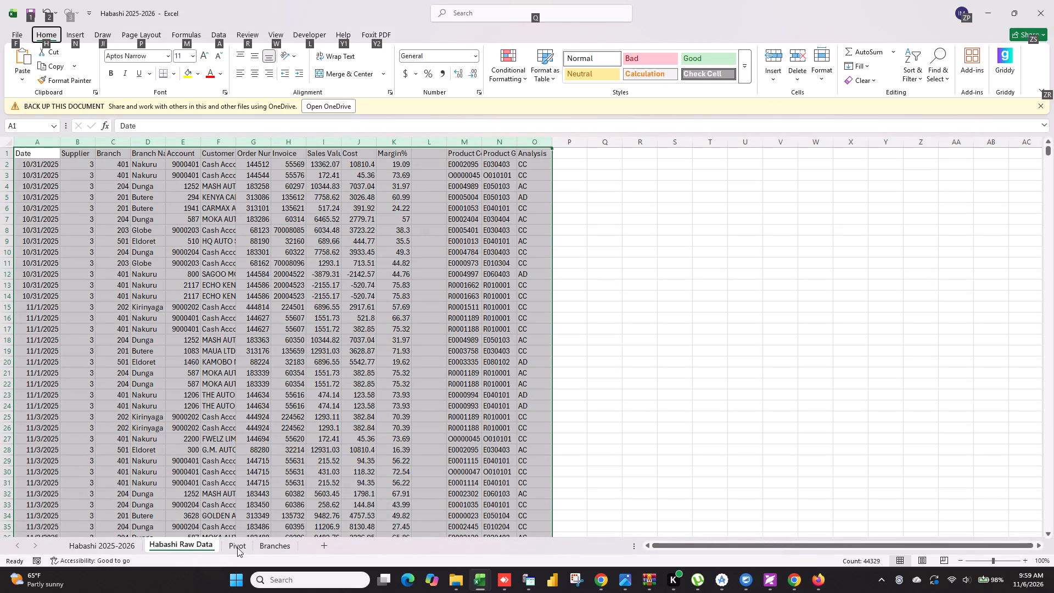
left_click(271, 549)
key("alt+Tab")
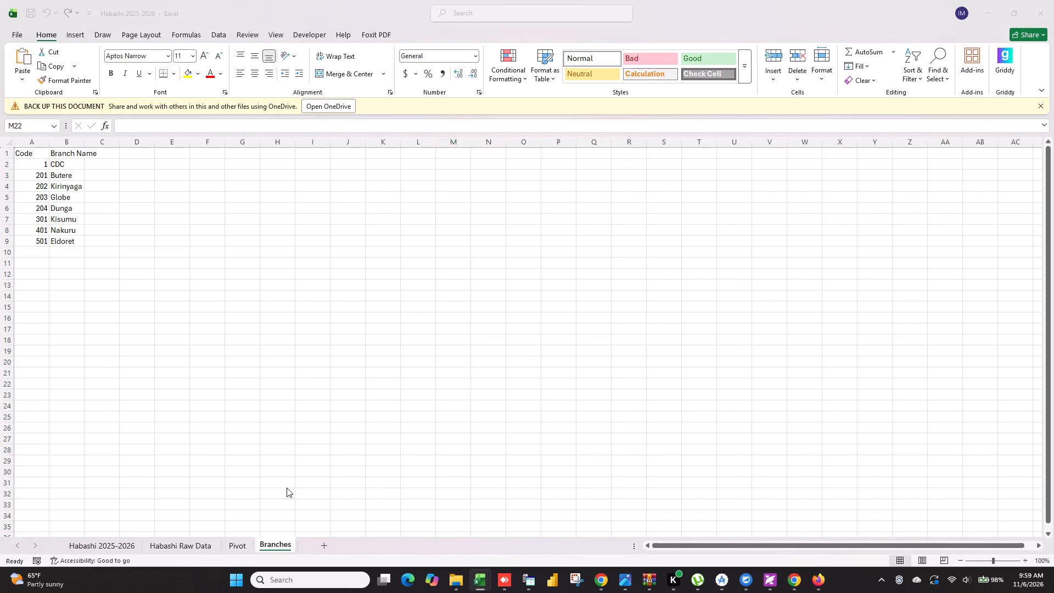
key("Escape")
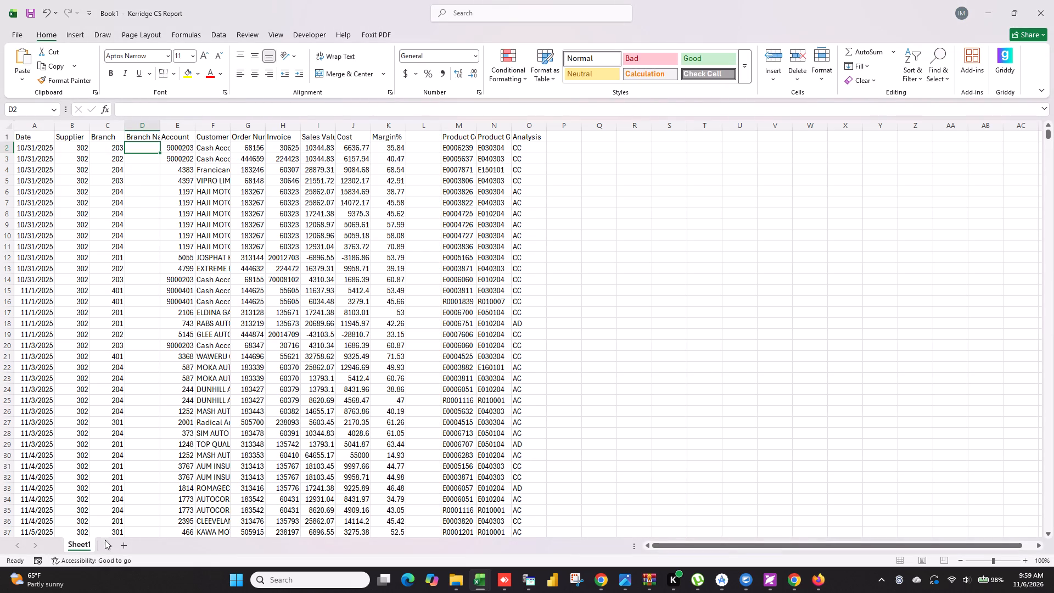
Rename the report data sheet Sheet1 as "Juncheng Raw".
left_click(82, 543)
left_click(82, 543)
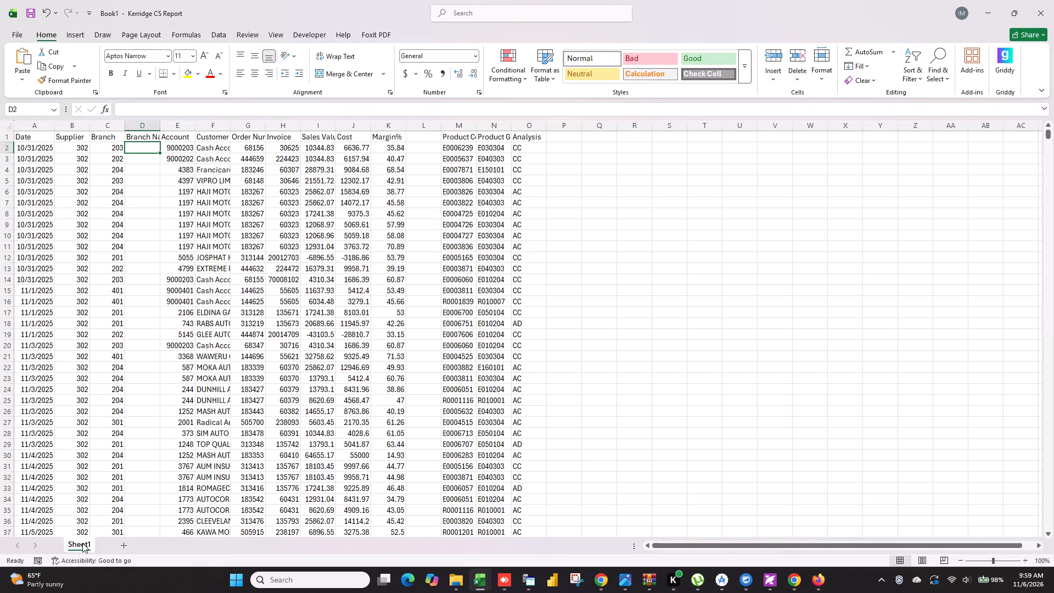
triple_click(75, 543)
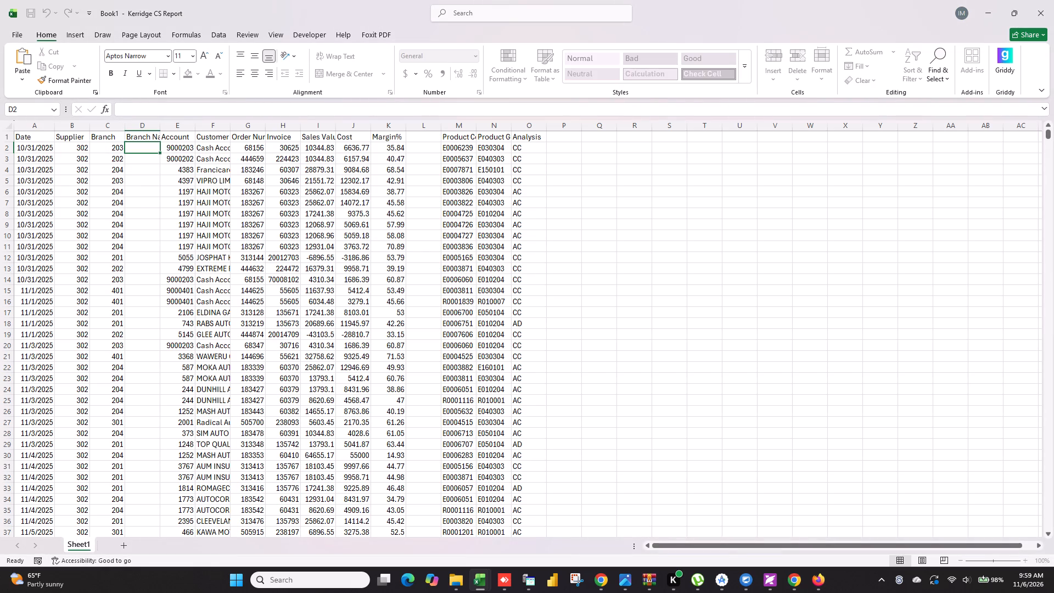
triple_click(75, 543)
key("BackSpace")
type("Juncheng")
key("space")
type("Raw")
key("Return")
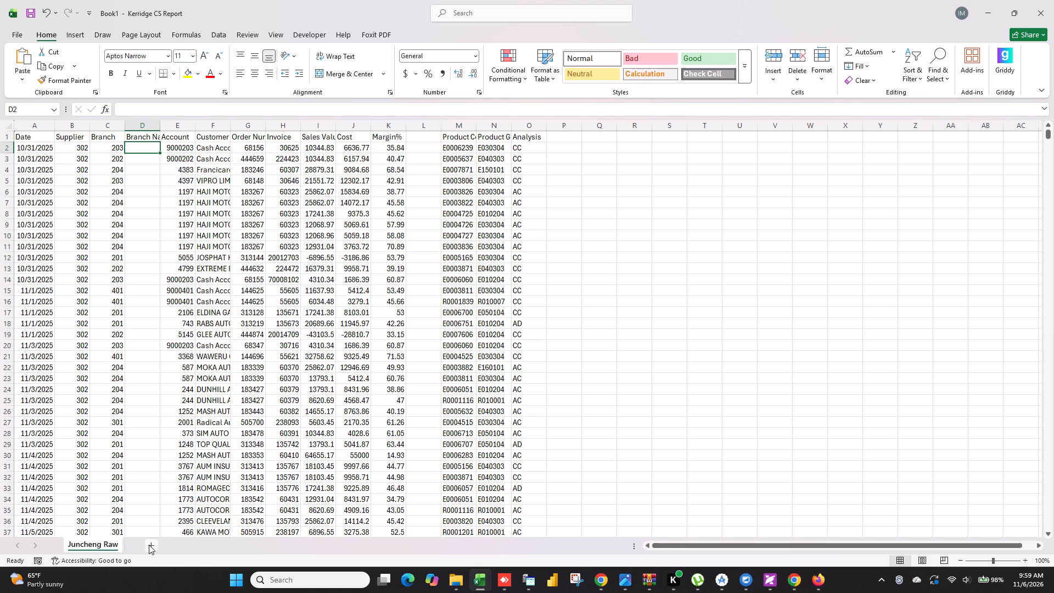
Add a new sheet and paste into A1 the Code and Branch Name table, A1:B9, copied from the Habashi workbook's Branches sheet.
left_click(149, 545)
key("Tab")
left_click(122, 226)
key("alt+Tab")
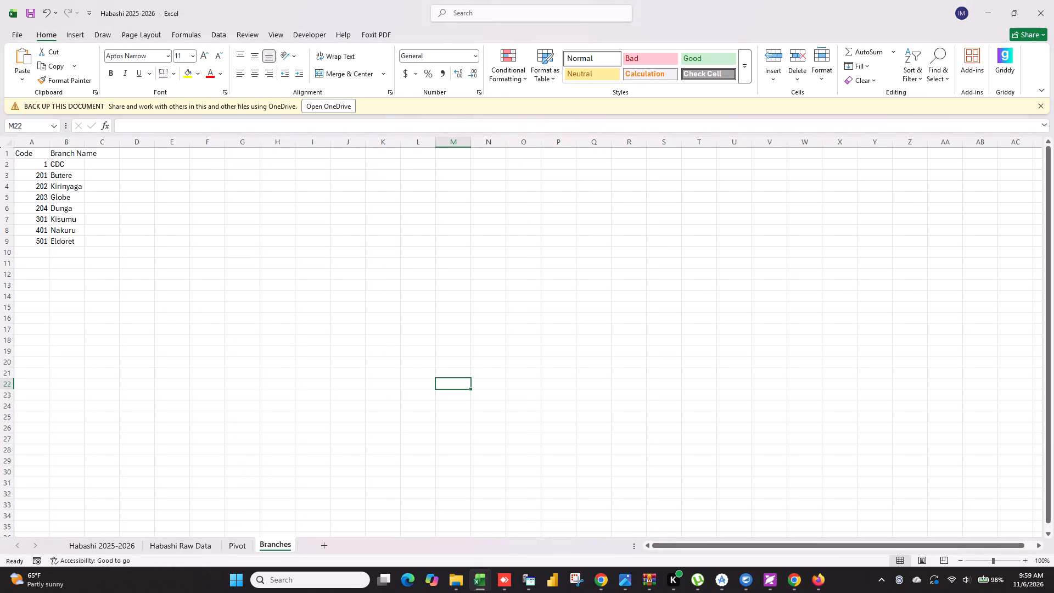
left_click(35, 146)
left_click(122, 204)
left_click_drag(37, 154, 71, 213)
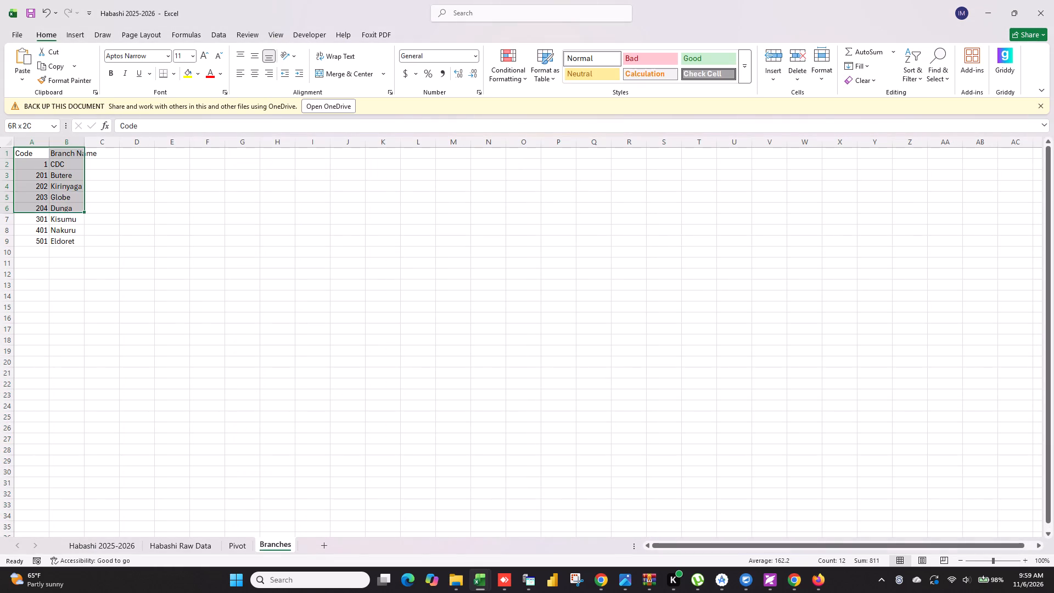
left_click_drag(71, 213, 66, 237)
key("ctrl+c")
key("alt+Tab")
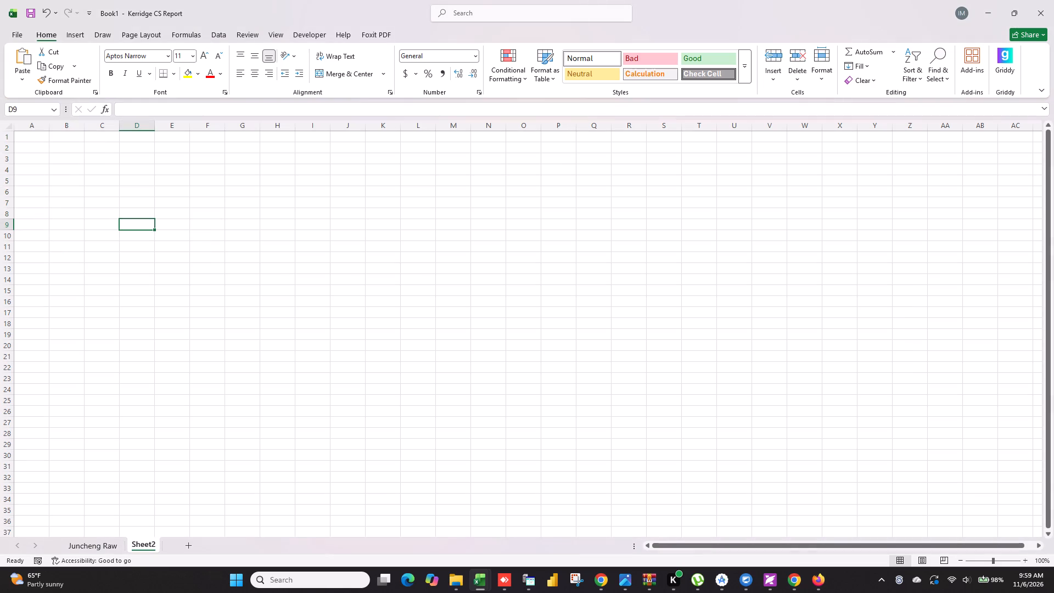
right_click(26, 138)
left_click(89, 215)
left_click(150, 235)
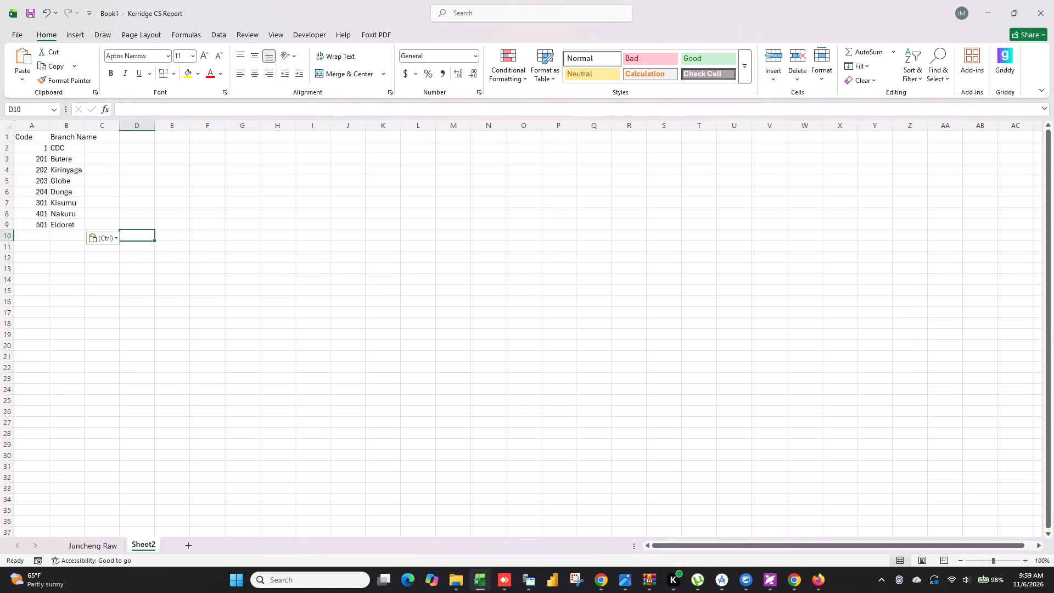
On Juncheng Raw, enter =VLOOKUP(C2,Sheet2!A:B,2,0) in D2 and fill it down the Branch Name column.
left_click(104, 545)
type("=vl")
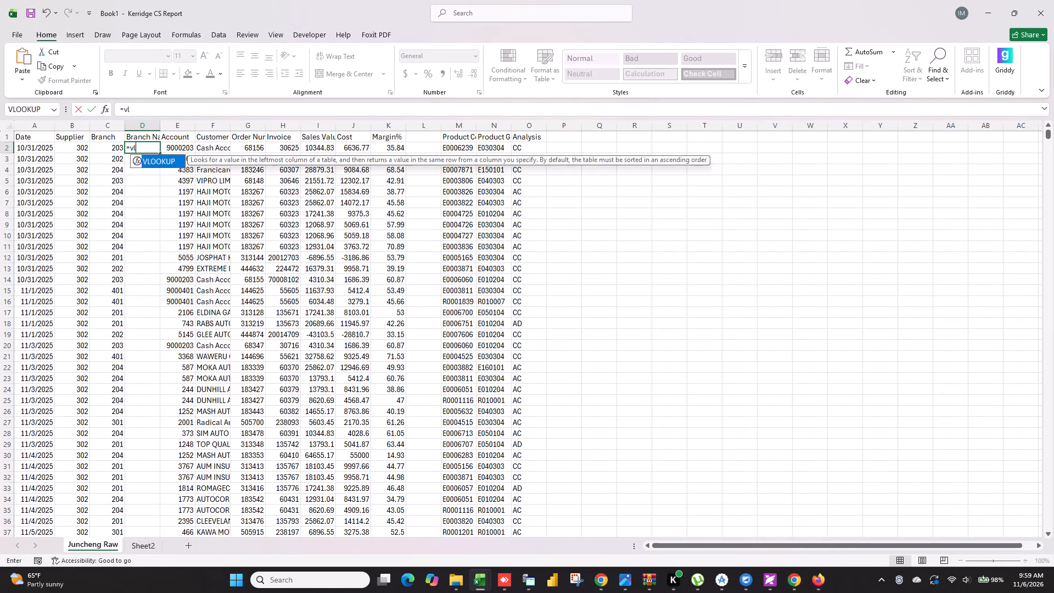
key("Tab")
left_click(113, 148)
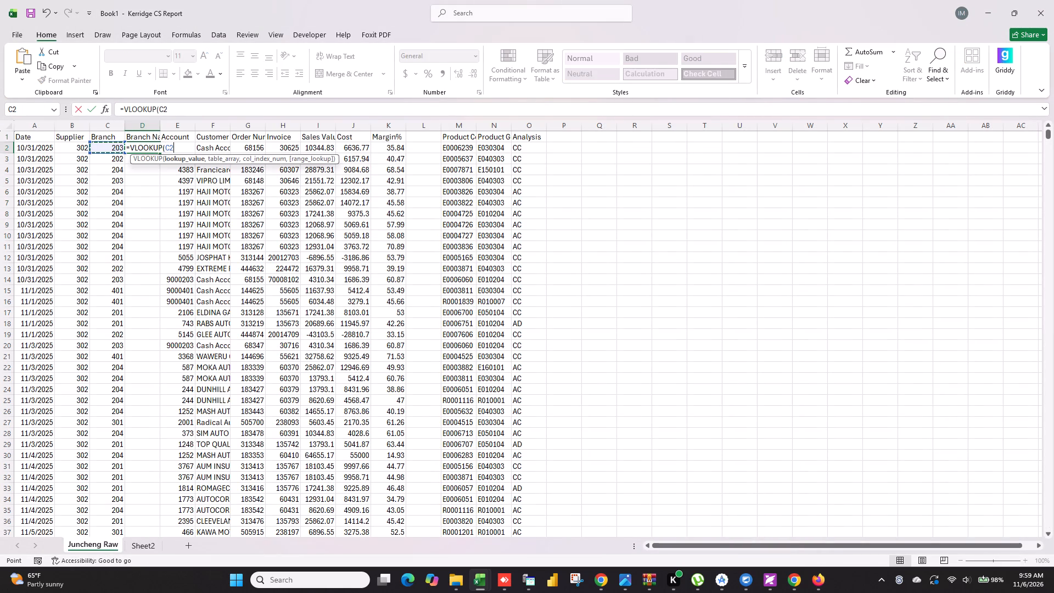
key("comma")
left_click(142, 545)
left_click_drag(24, 131, 53, 128)
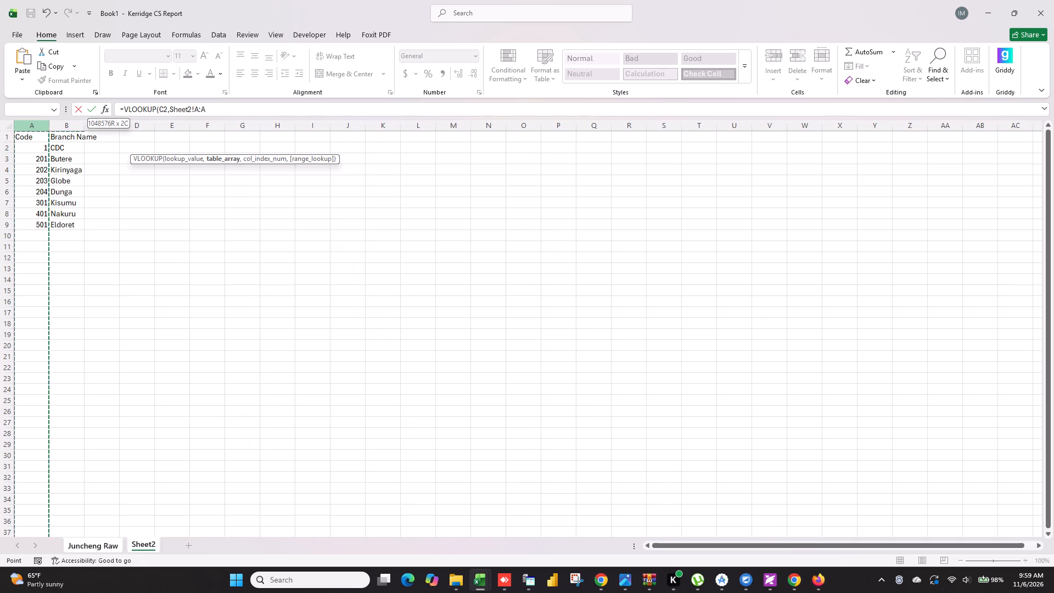
left_click_drag(53, 128, 61, 128)
key("comma")
type("2,0")
key("Return")
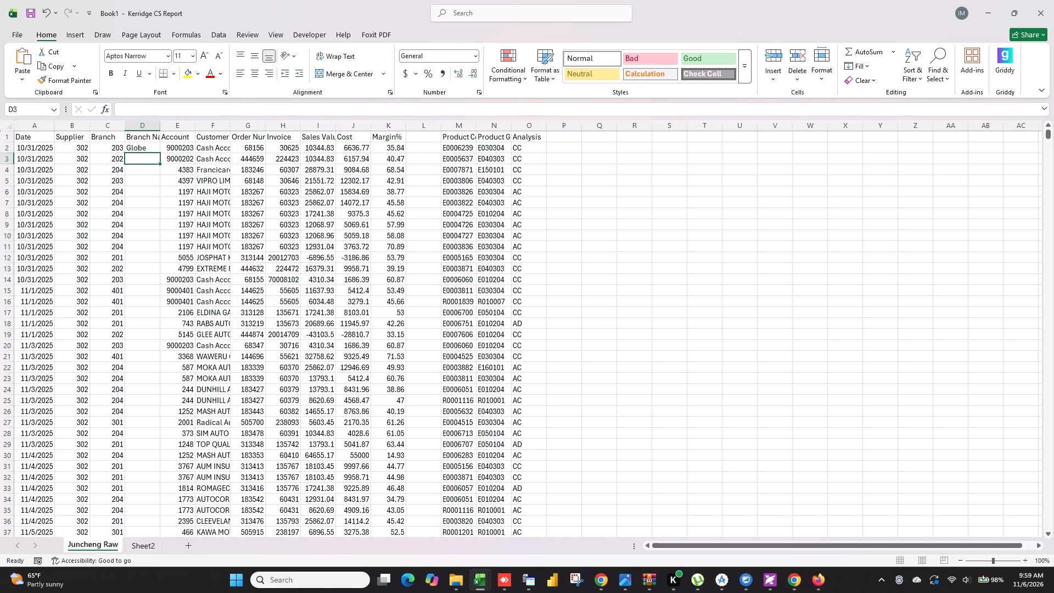
left_click(151, 147)
double_click(159, 153)
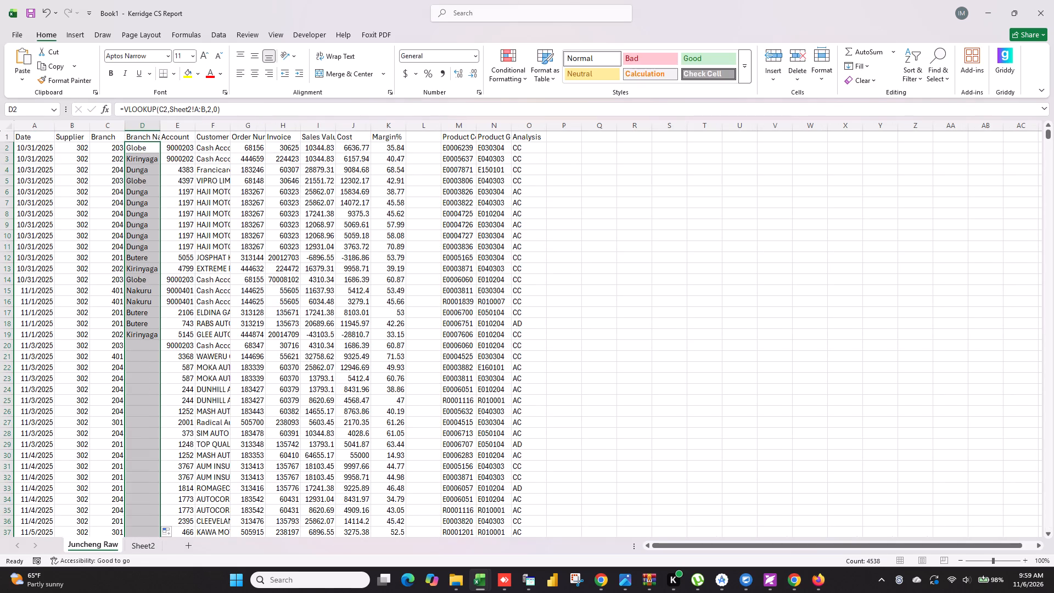
Copy the Branch Name column and paste it over itself as values to replace the lookup formulas.
left_click(143, 127)
right_click(143, 127)
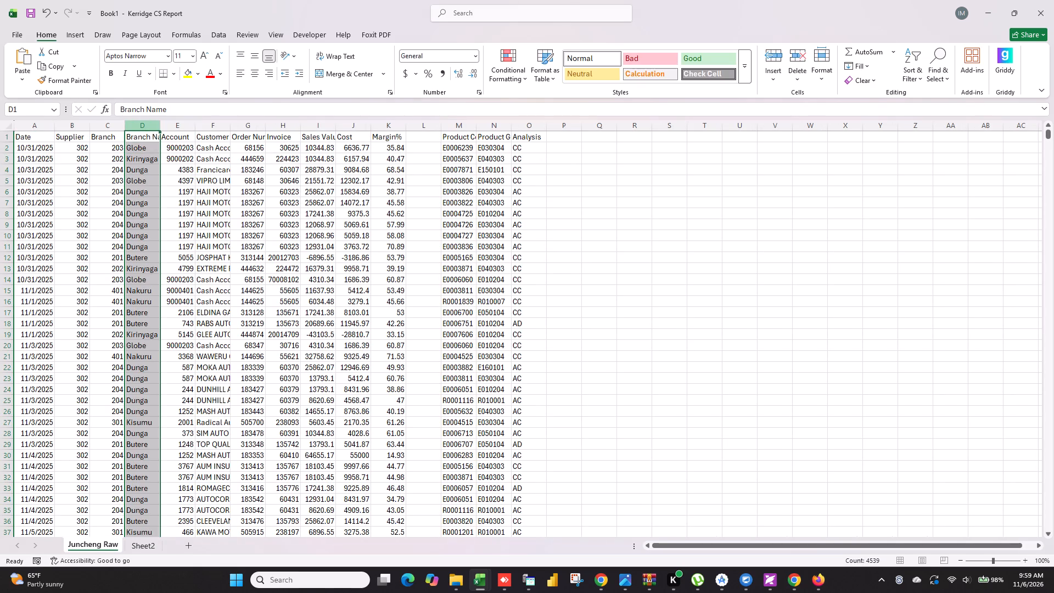
left_click(169, 172)
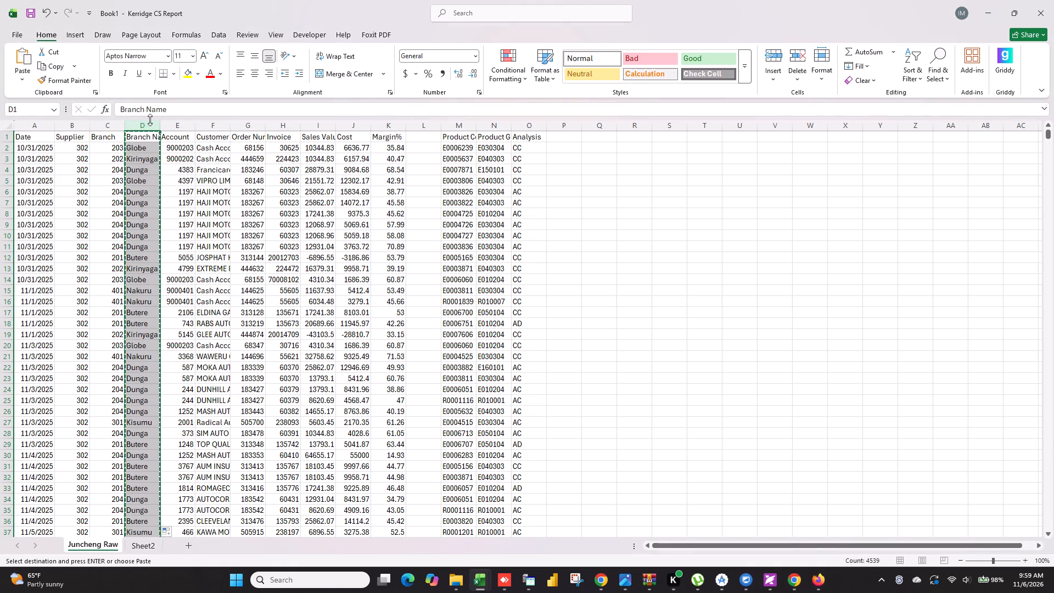
right_click(150, 120)
right_click(149, 128)
left_click_drag(189, 202, 234, 205)
left_click(668, 225)
key("Escape")
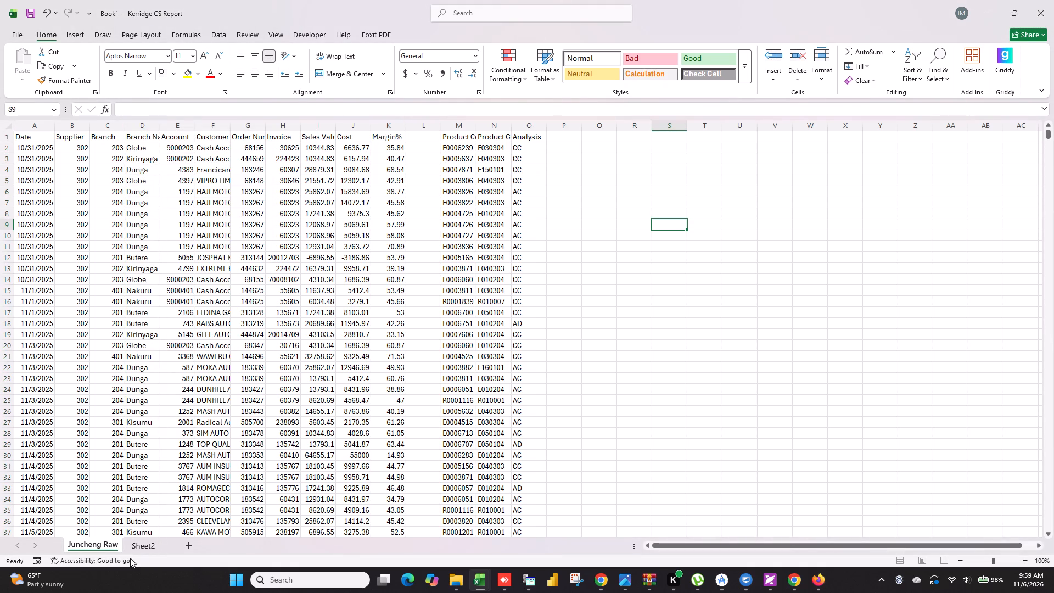
Rename the branch code sheet Sheet2 as "Branch".
double_click(143, 551)
key("BackSpace")
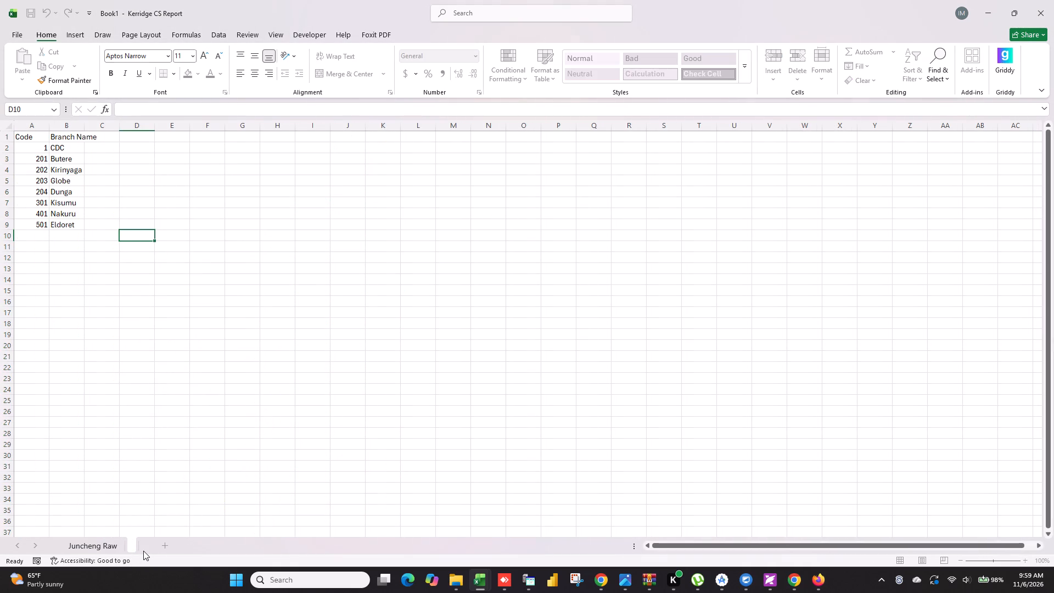
type("Brancgh")
key("BackSpace")
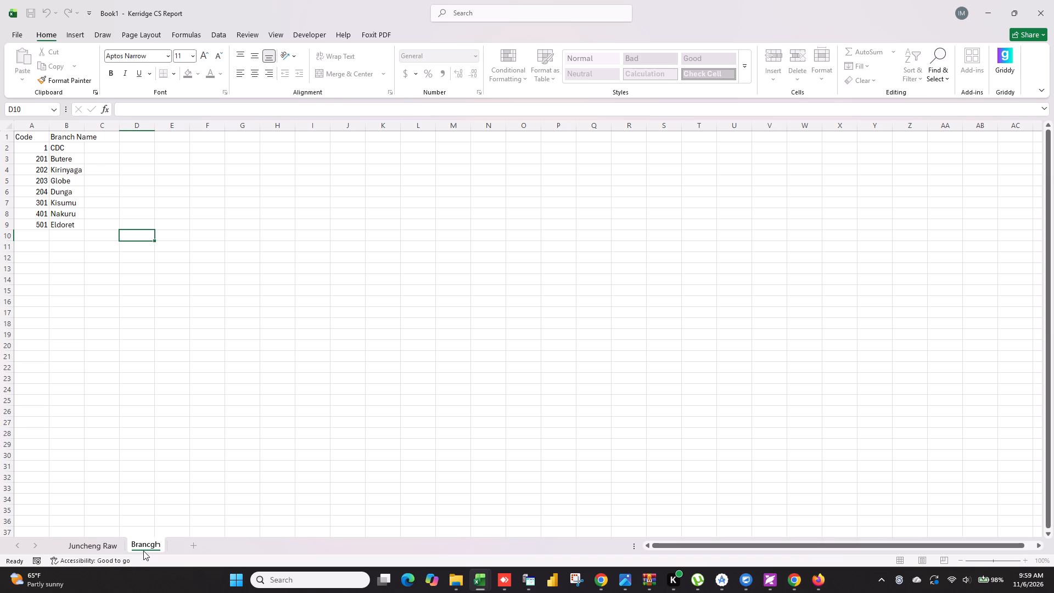
key("BackSpace")
key("h")
key("Return")
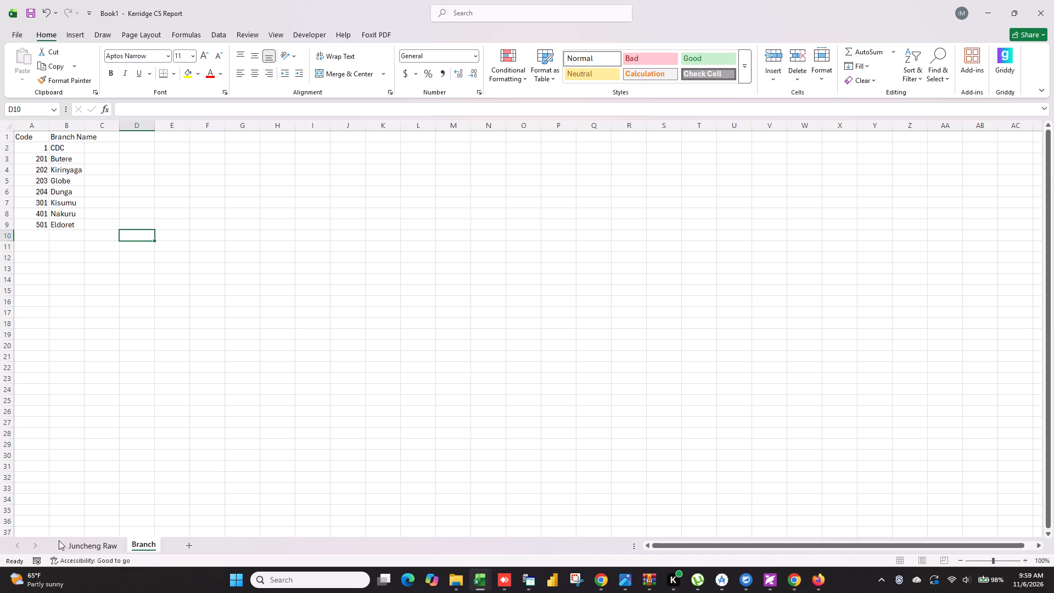
On the Juncheng Raw sheet, delete the empty column L between Margin% and Product Code.
left_click(59, 540)
left_click(97, 549)
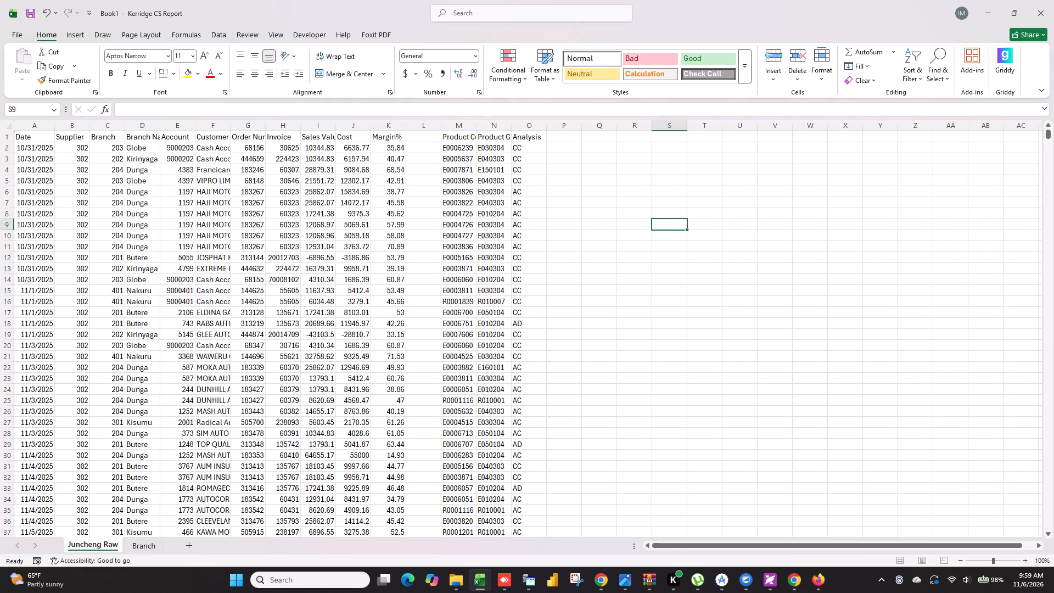
left_click(419, 128)
key("ctrl+minus")
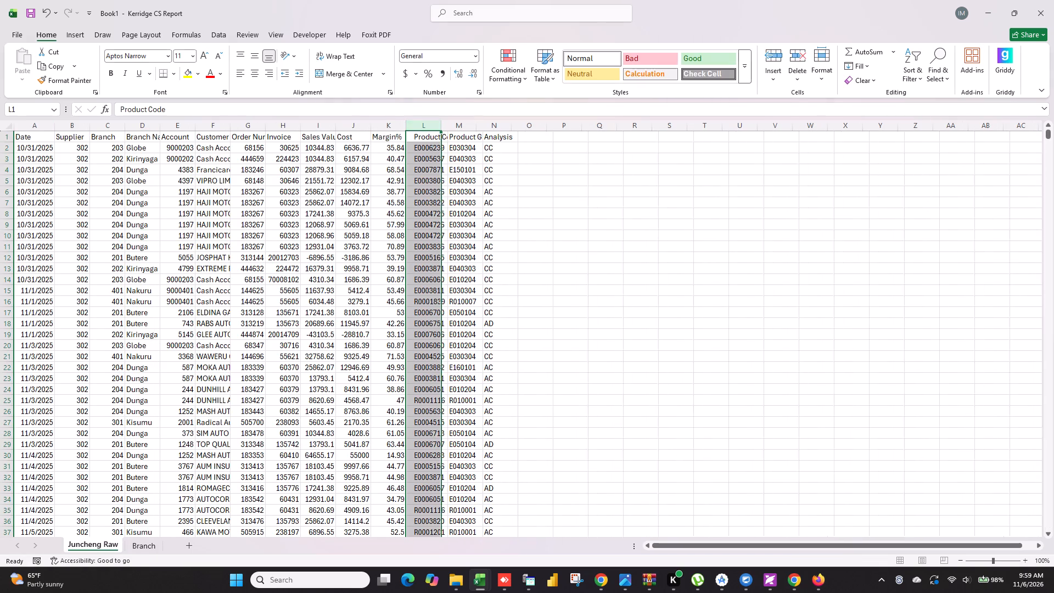
Create a PivotChart from Juncheng Raw columns A:N on a new worksheet, and cut the chart so only its PivotTable remains.
left_click_drag(32, 127, 466, 161)
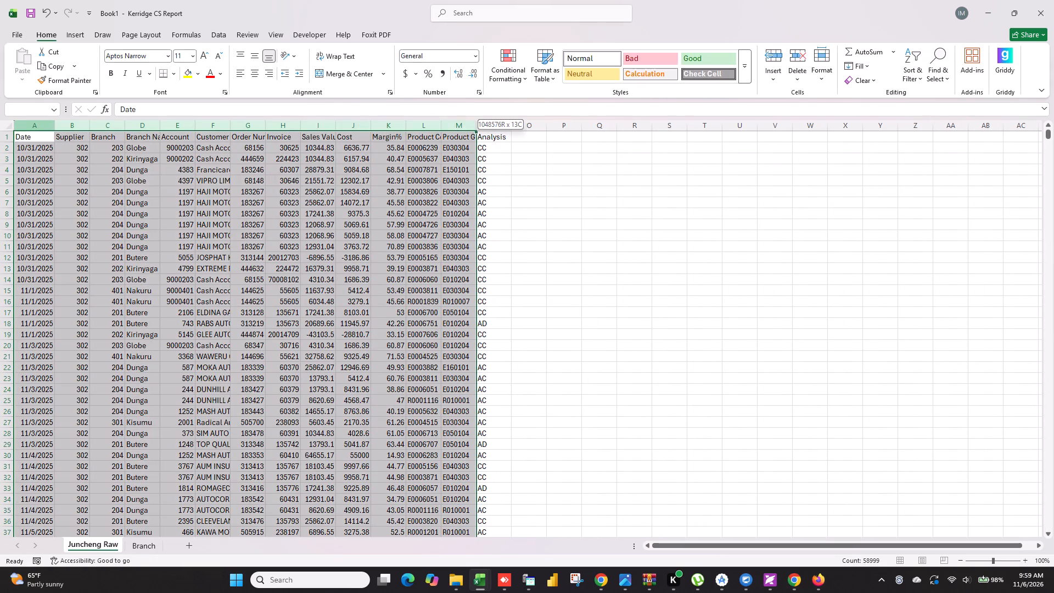
left_click_drag(466, 161, 496, 160)
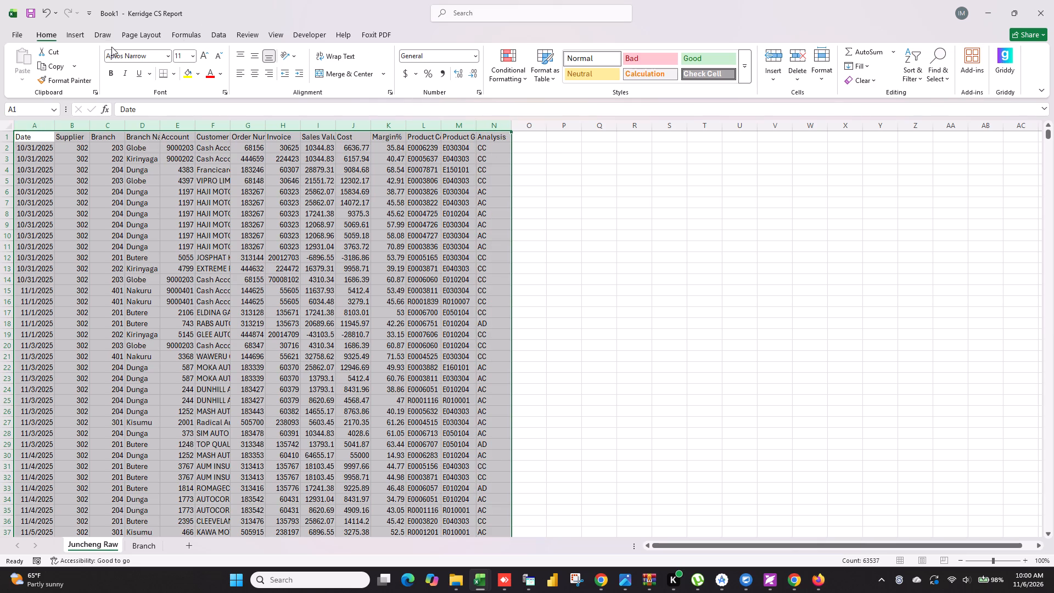
left_click(80, 36)
left_click(427, 79)
left_click(467, 97)
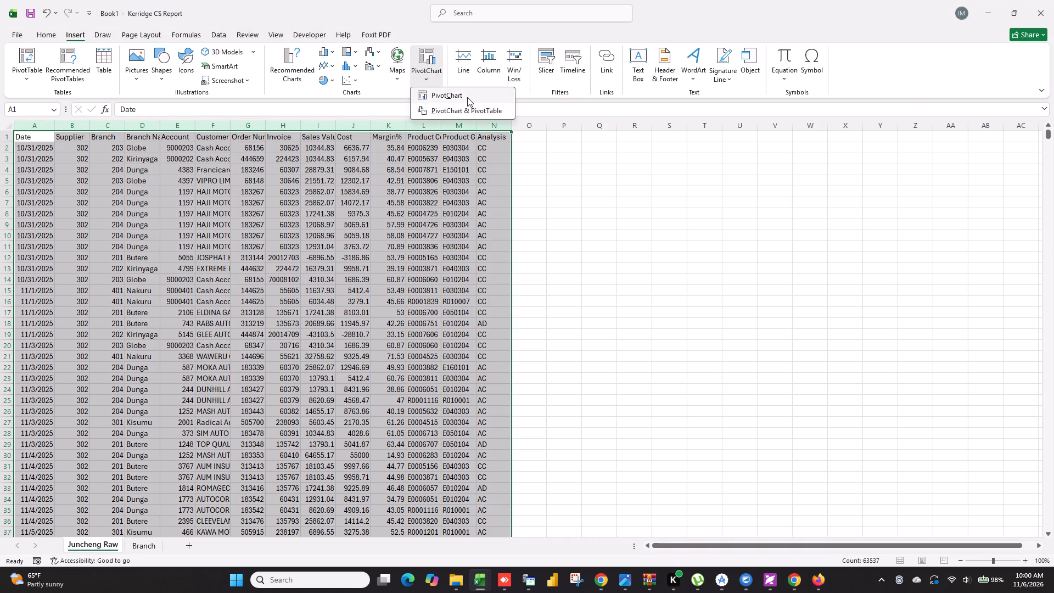
left_click(386, 365)
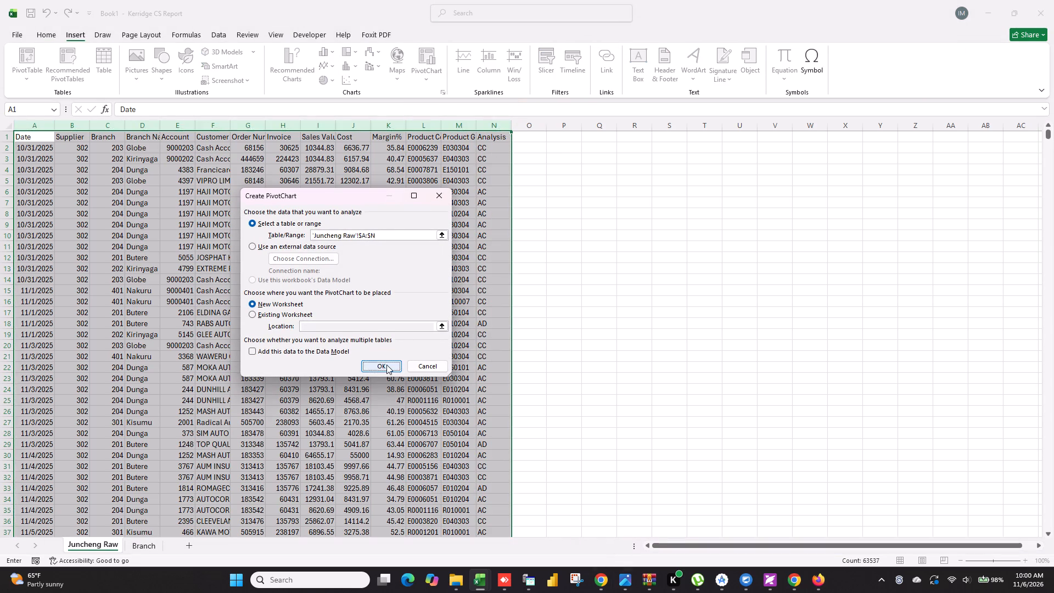
right_click(220, 151)
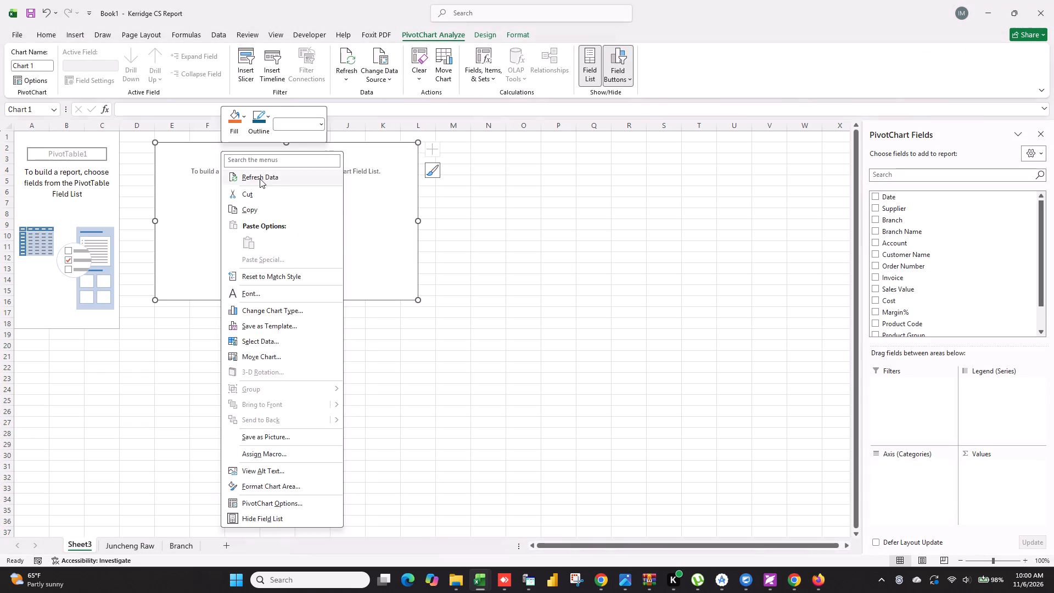
left_click(262, 197)
Add Branch Name and Product Code as row fields of the new PivotTable.
left_click(879, 230)
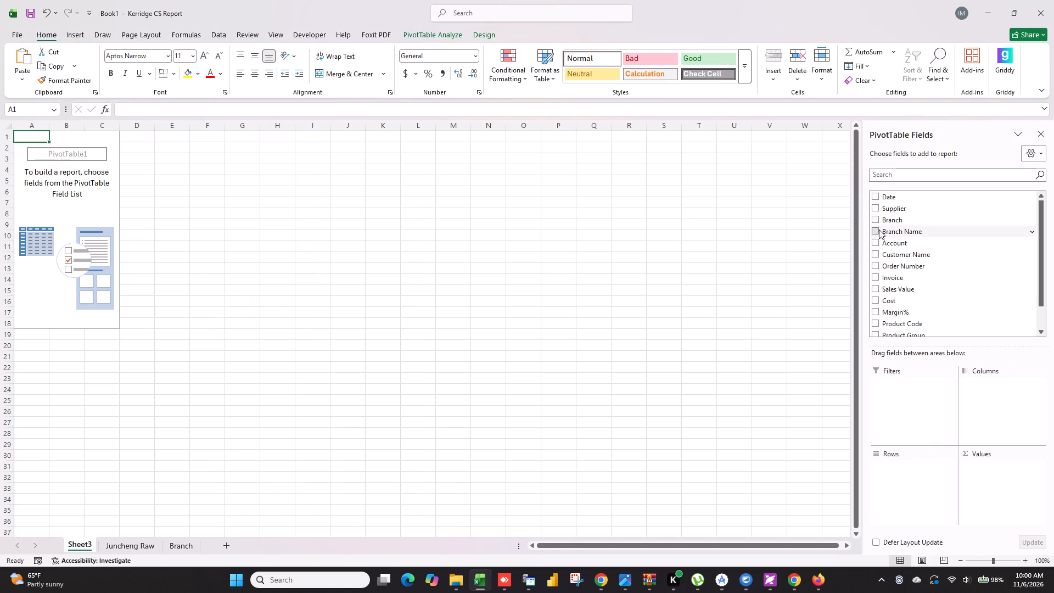
scroll(895, 309, "down", 1)
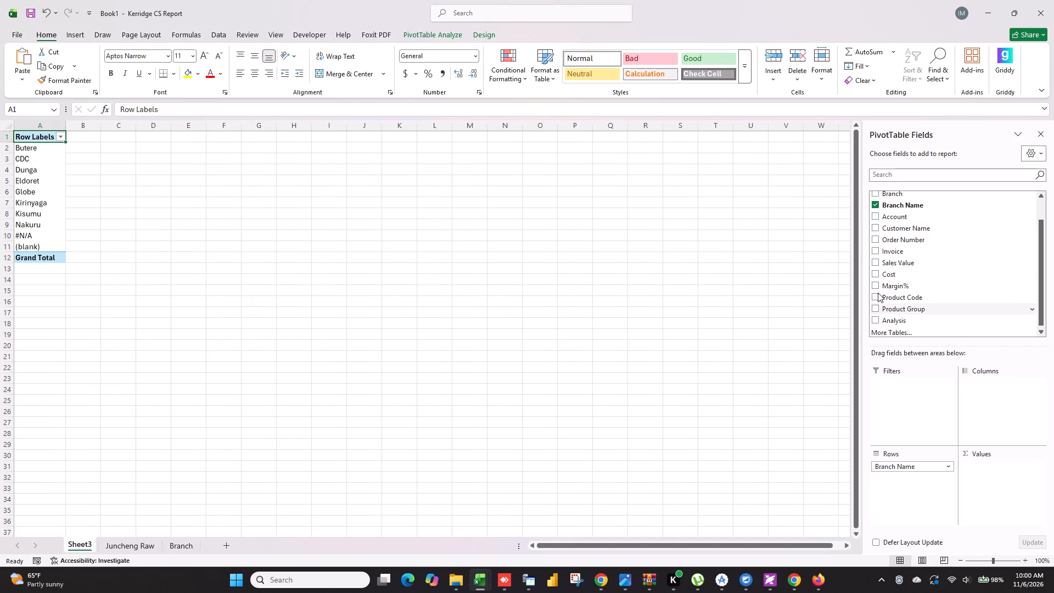
left_click(877, 298)
Add the Date field, remove its Months, Date and Quarters levels from the rows, and make Years (Date) the column field.
scroll(895, 248, "up", 4)
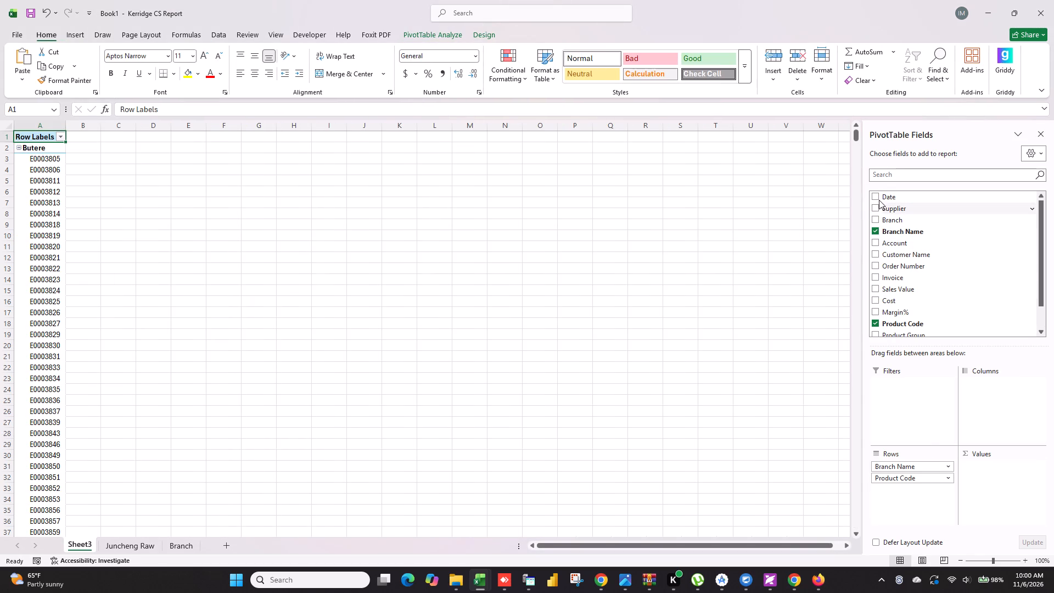
left_click(878, 199)
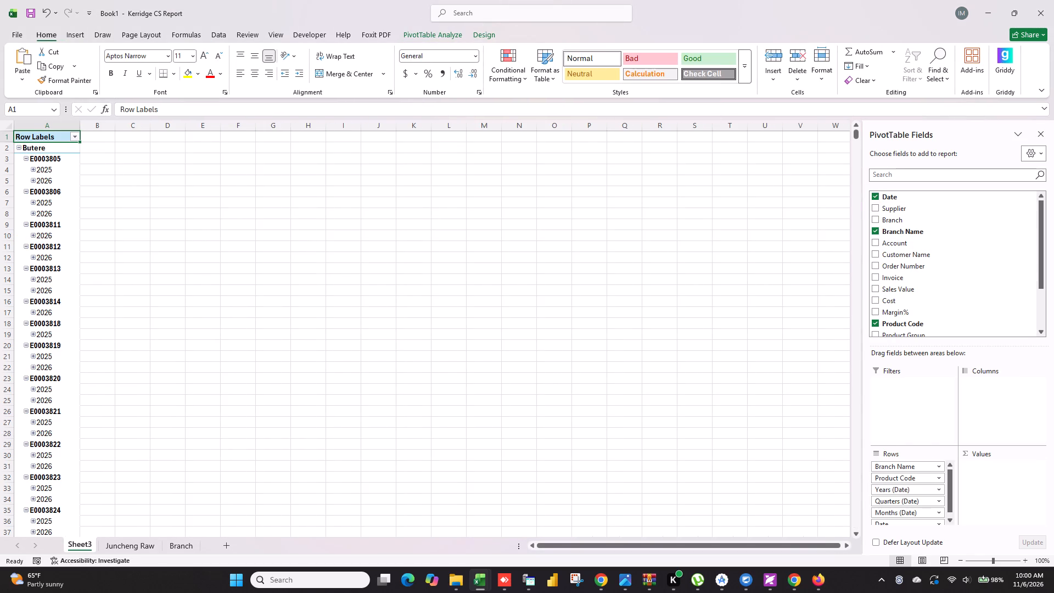
left_click(902, 502, "ctrl")
left_click(902, 514, "ctrl")
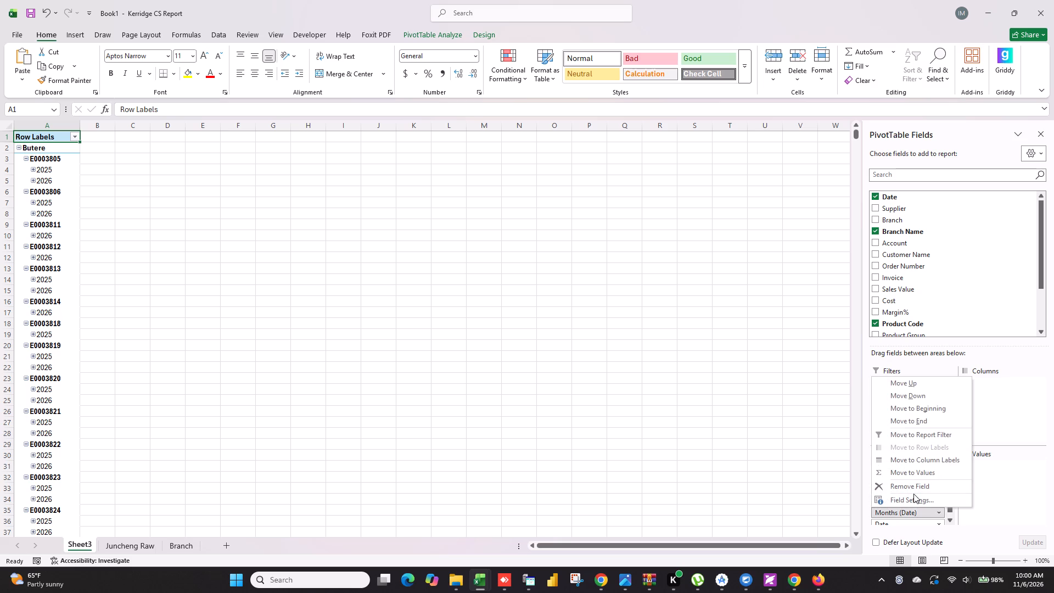
left_click(913, 488)
left_click(897, 514)
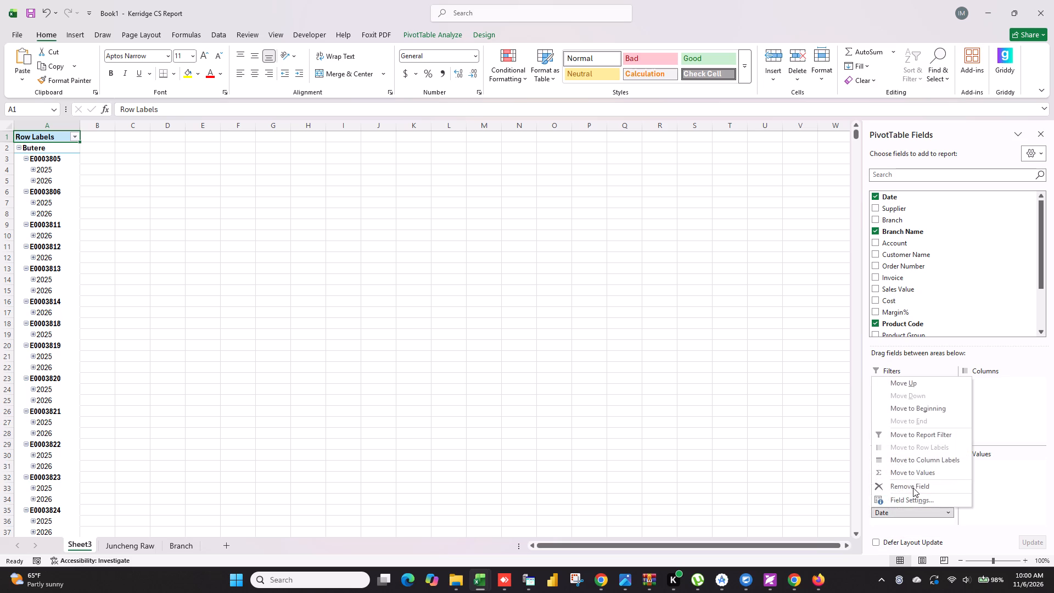
left_click(913, 488)
left_click(905, 500)
left_click(915, 478)
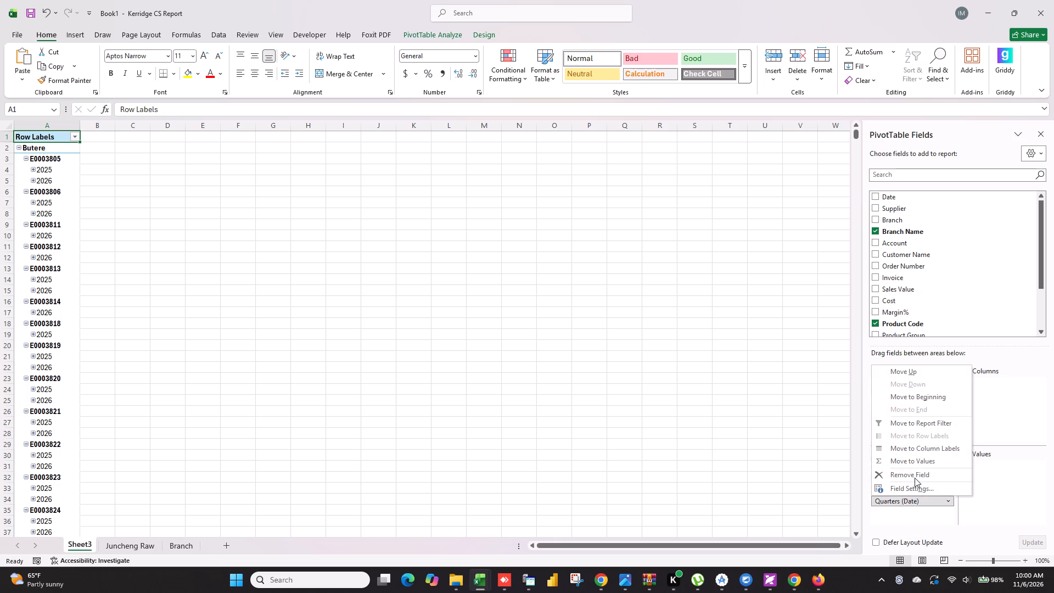
left_click_drag(901, 491, 988, 395)
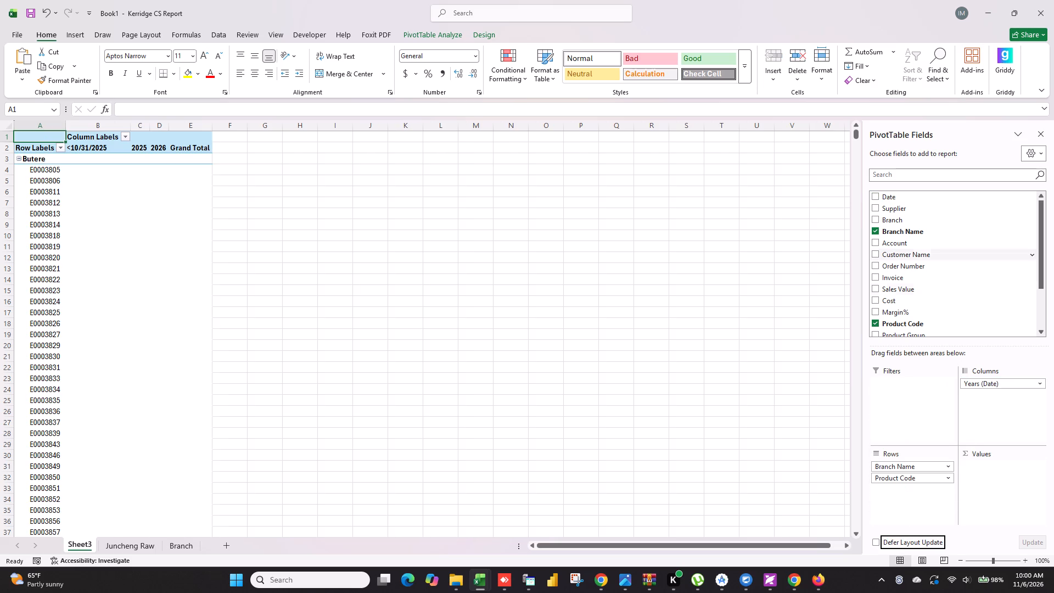
Add Sales Value to the PivotTable's values as a sum.
left_click(877, 290)
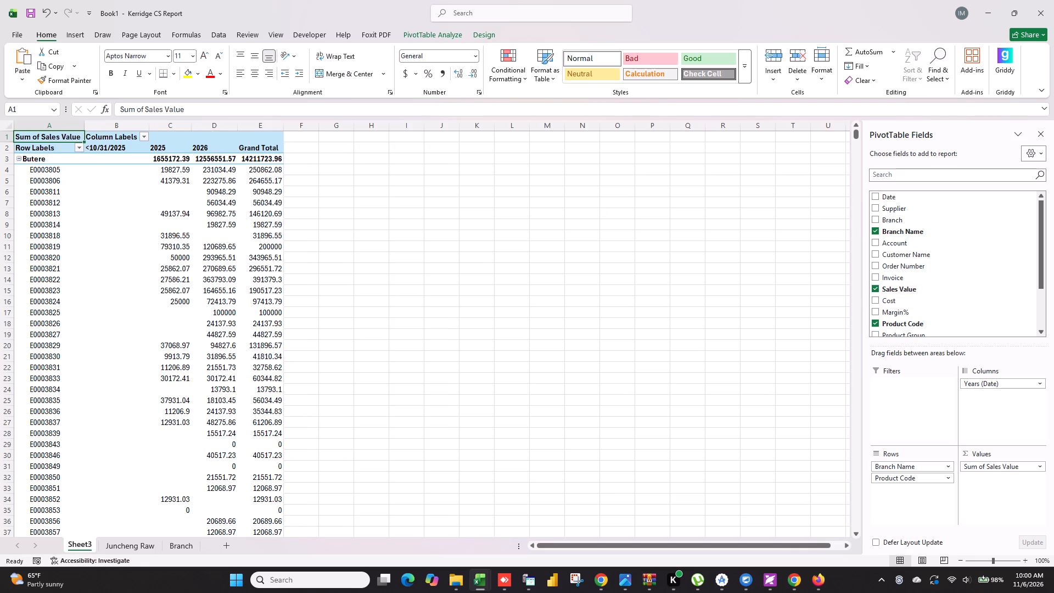
left_click(353, 315)
Set the PivotTable's report layout to tabular form.
right_click(192, 139)
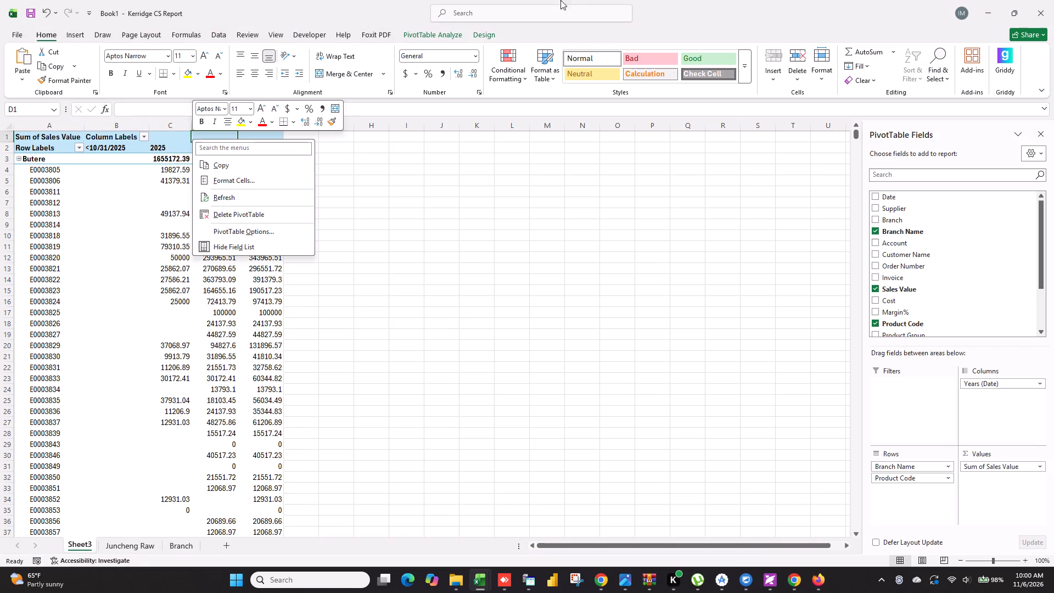
left_click(485, 33)
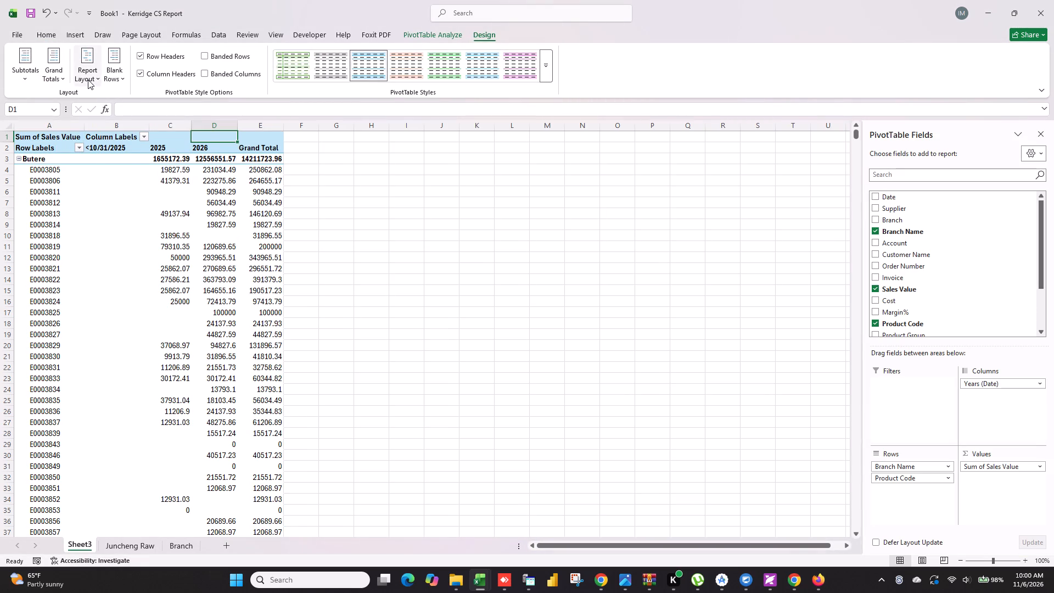
left_click(88, 80)
left_click(130, 154)
left_click(119, 292)
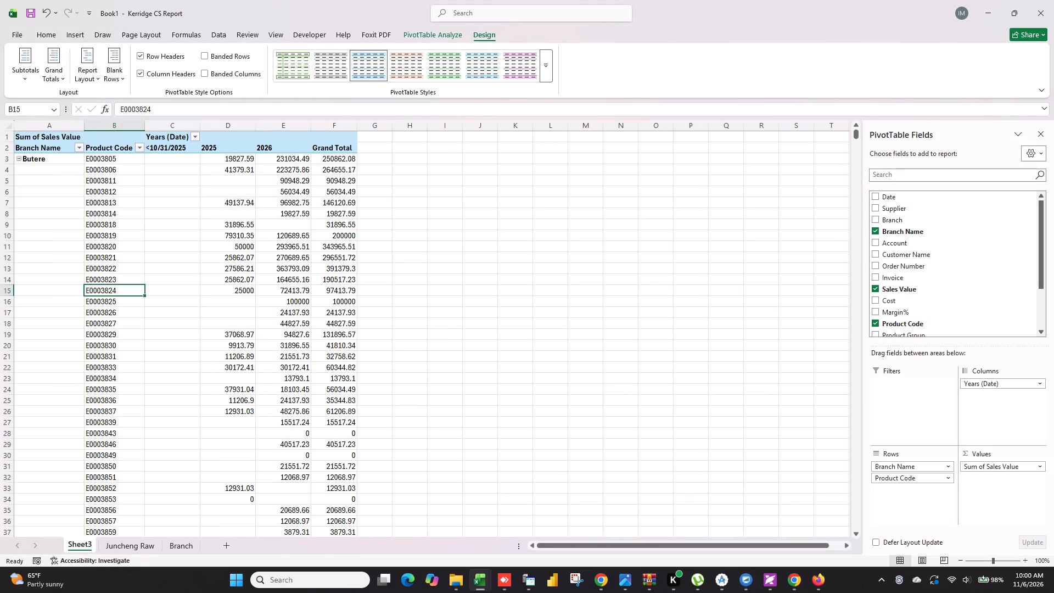
Turn off the PivotTable's grand totals for rows and columns and hide its subtotals.
left_click(251, 137)
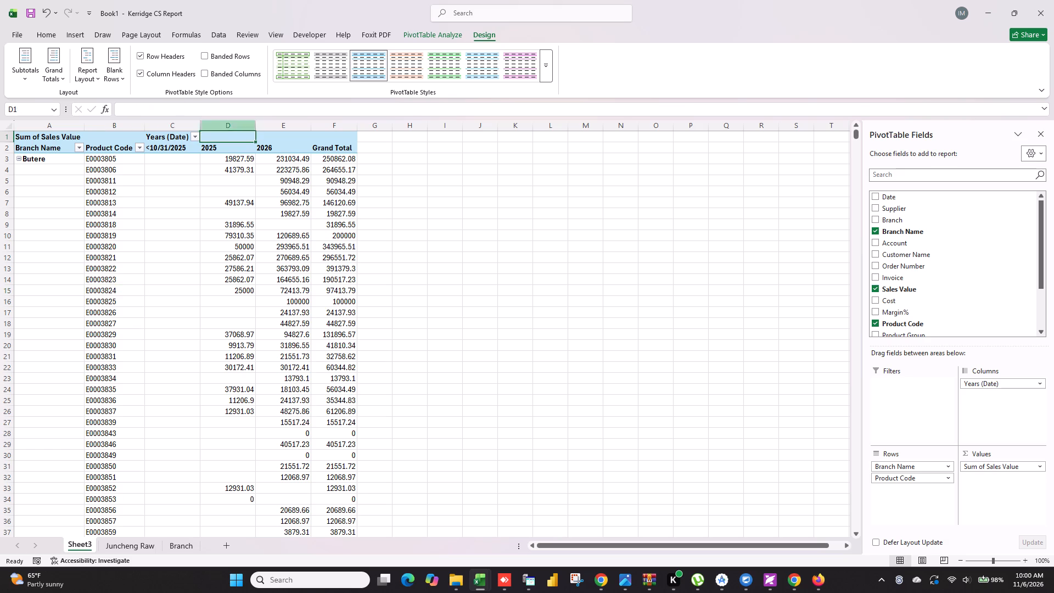
left_click(53, 64)
left_click(102, 106)
left_click(32, 72)
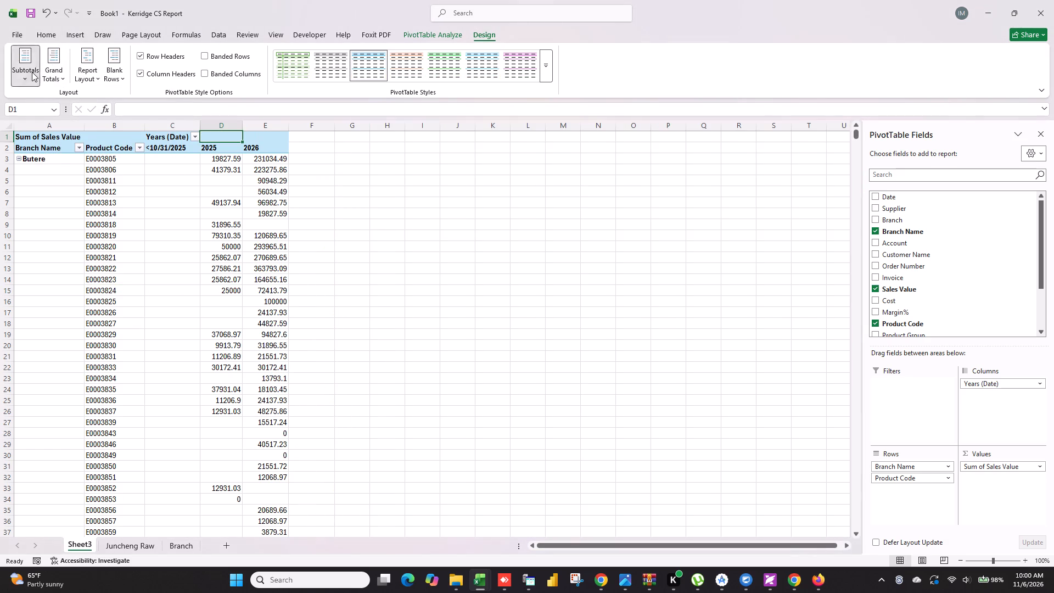
left_click(63, 102)
left_click(436, 210)
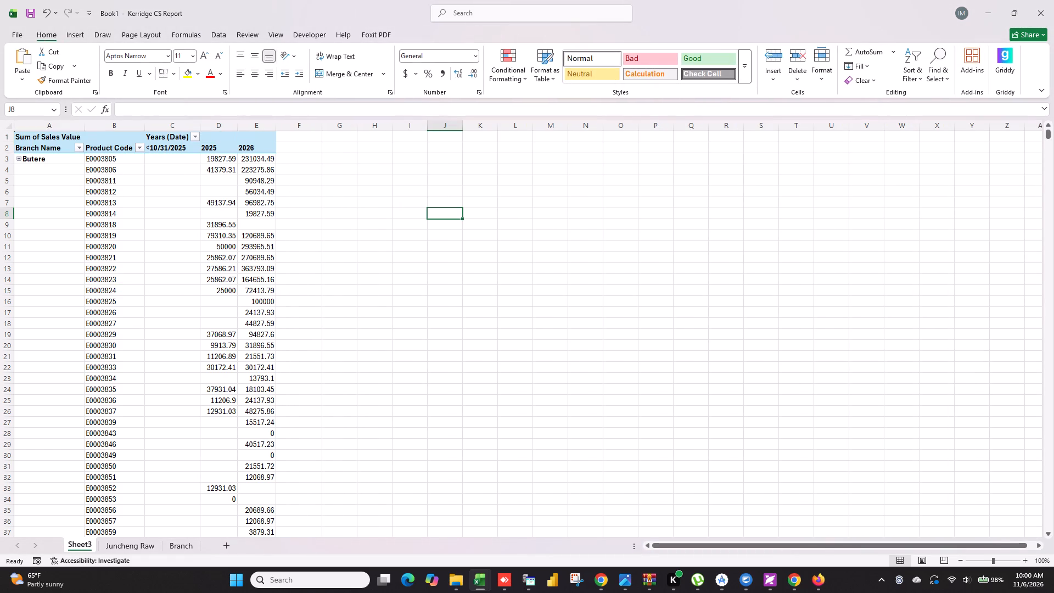
Rename the PivotTable sheet Sheet3 as "Pivot".
right_click(85, 544)
left_click(126, 424)
key("BackSpace")
type("Pivot")
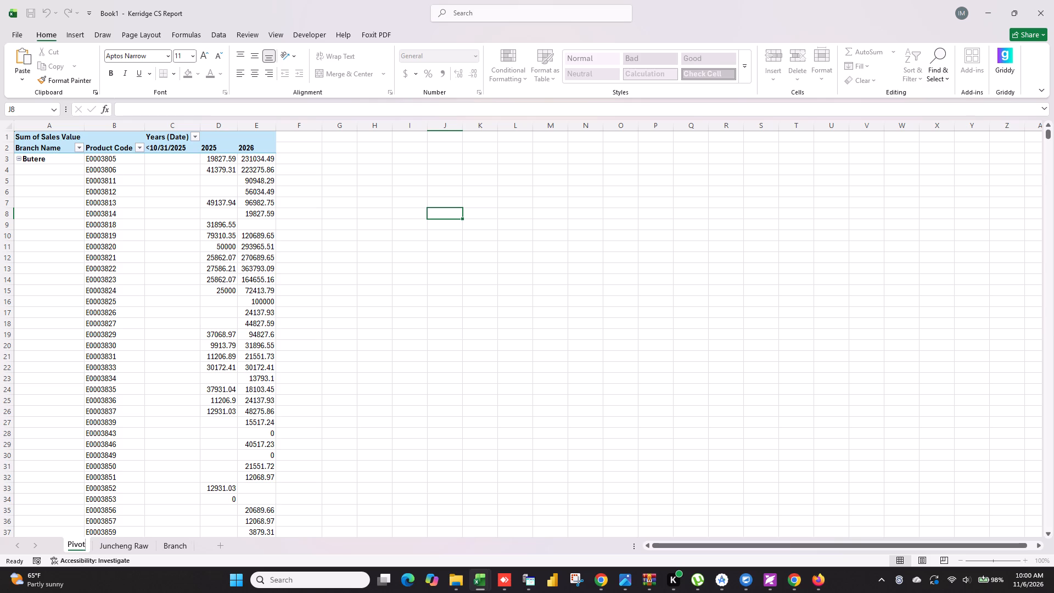
key("Return")
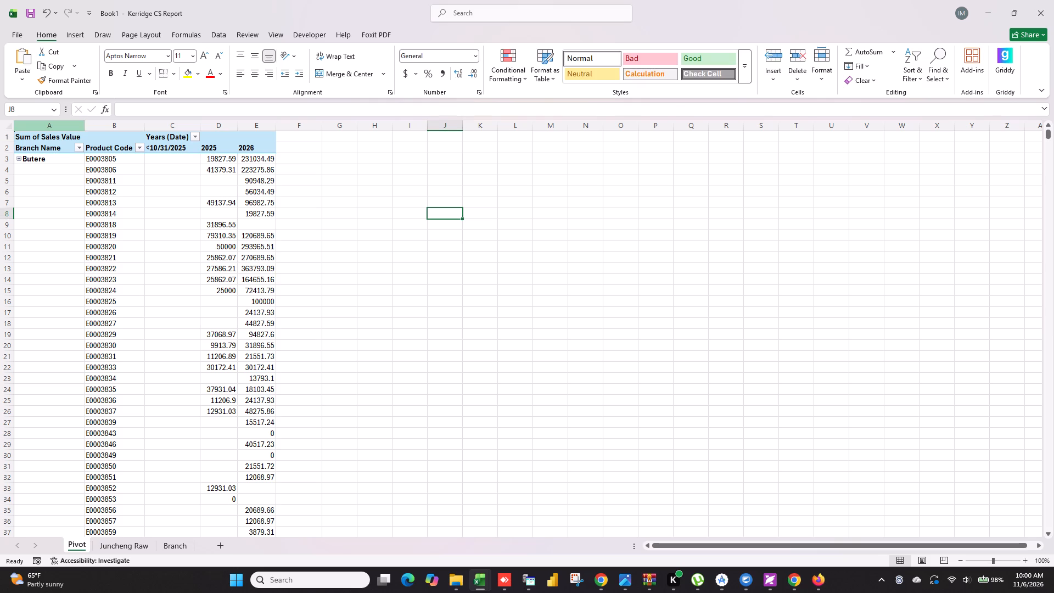
Copy columns A:E of the Pivot sheet and paste them as values into a new worksheet starting at A1.
left_click_drag(32, 124, 268, 140)
key("ctrl+c")
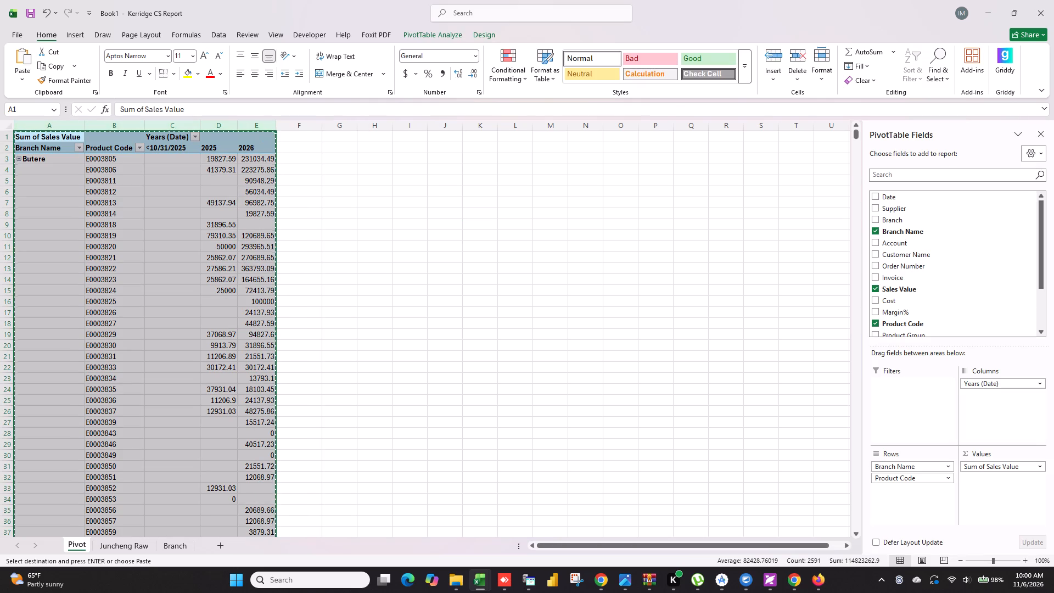
left_click(216, 549)
right_click(30, 134)
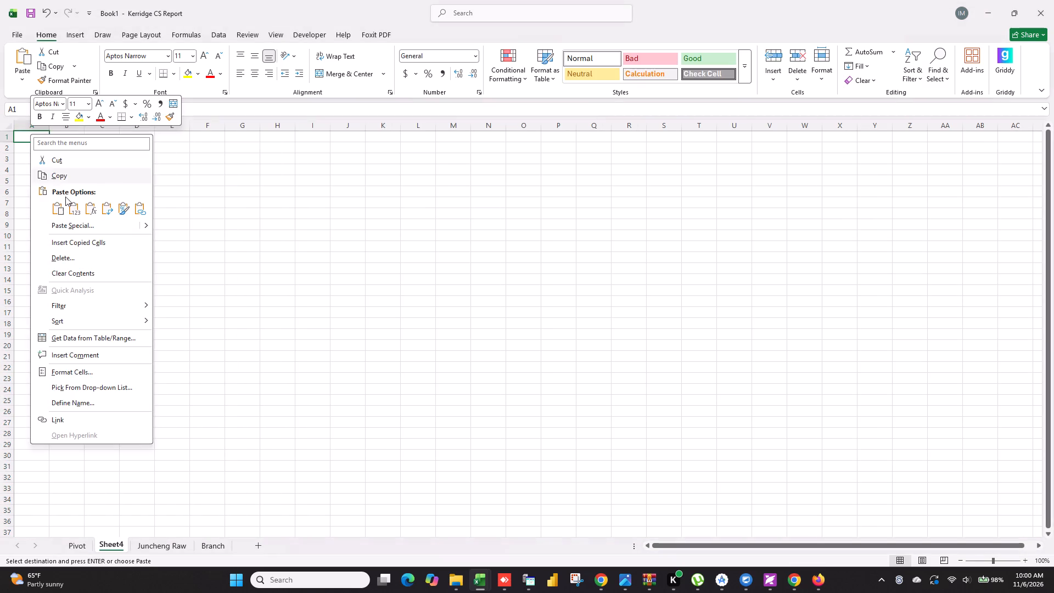
left_click(69, 204)
left_click(98, 219)
Delete row 1, holding the "Sum of Sales Value" and "Years (Date)" labels, from the pasted data on Sheet4.
left_click(5, 138)
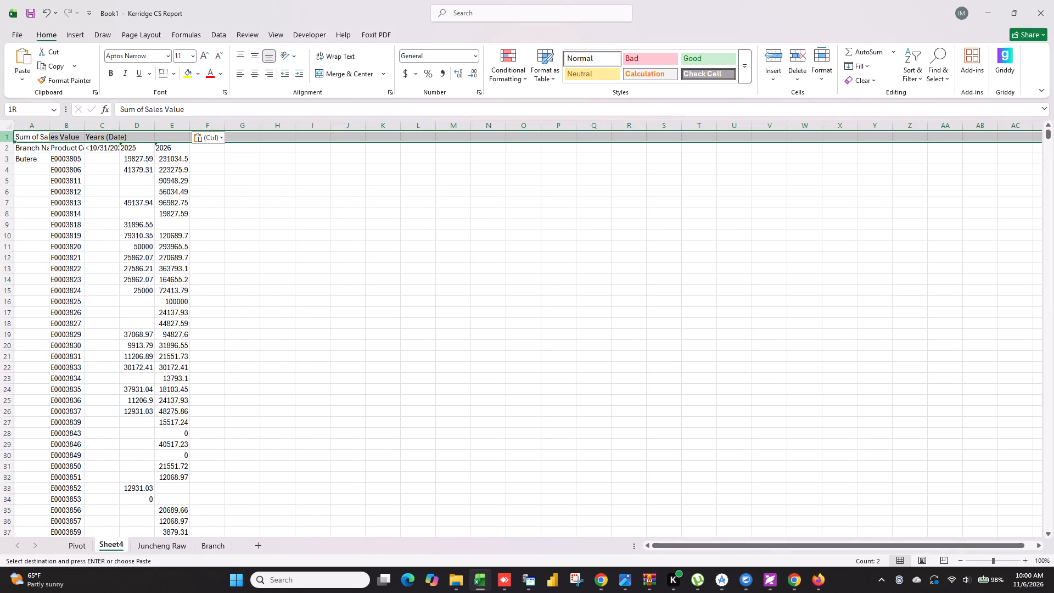
key("ctrl+minus")
Replace the "<10/31/2025" header in C1 with "Description".
left_click(99, 132)
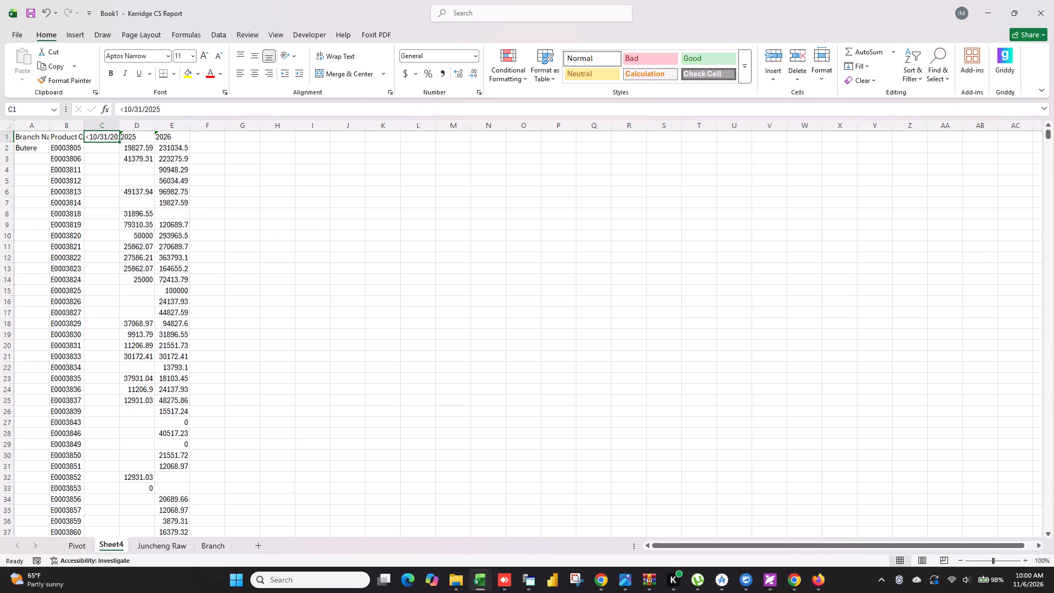
key("BackSpace")
type("Description")
key("Return")
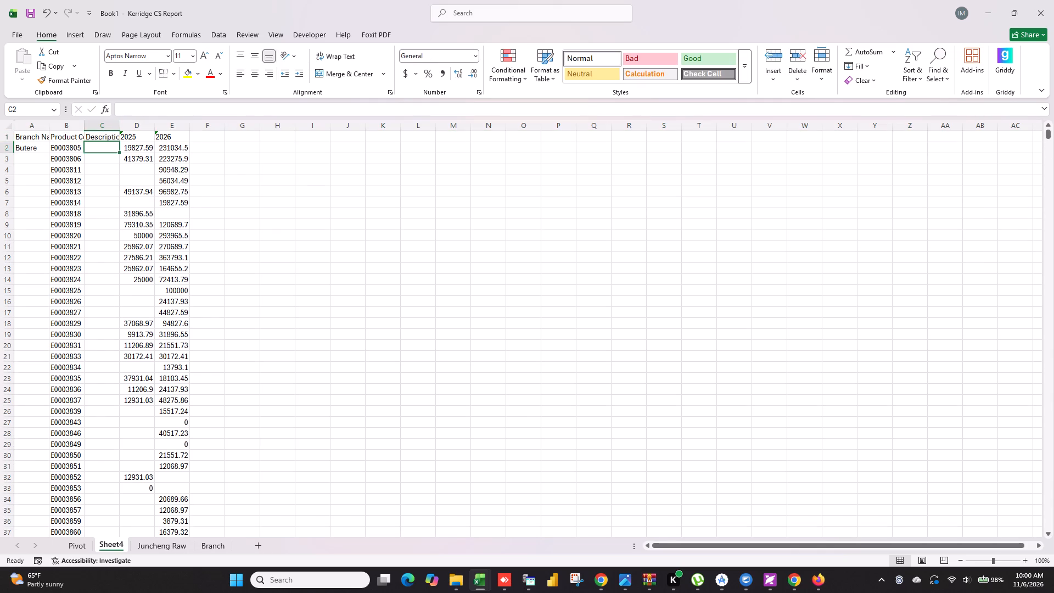
Copy the branch name Butere from A2 into the blank cells below it, down to A219.
left_click(33, 150)
key("ctrl+c")
left_click(25, 165)
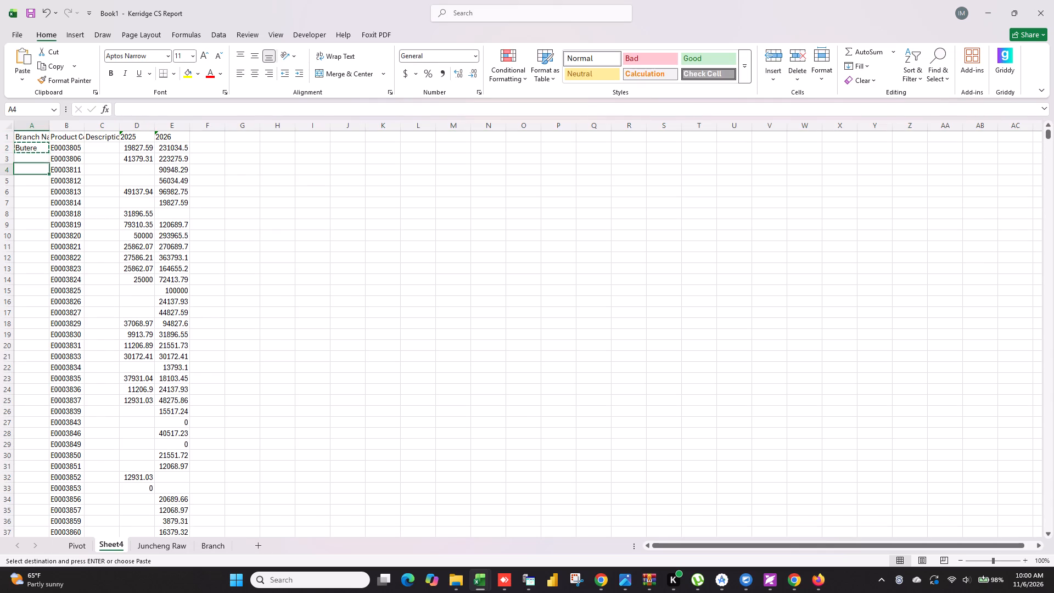
left_click(25, 160)
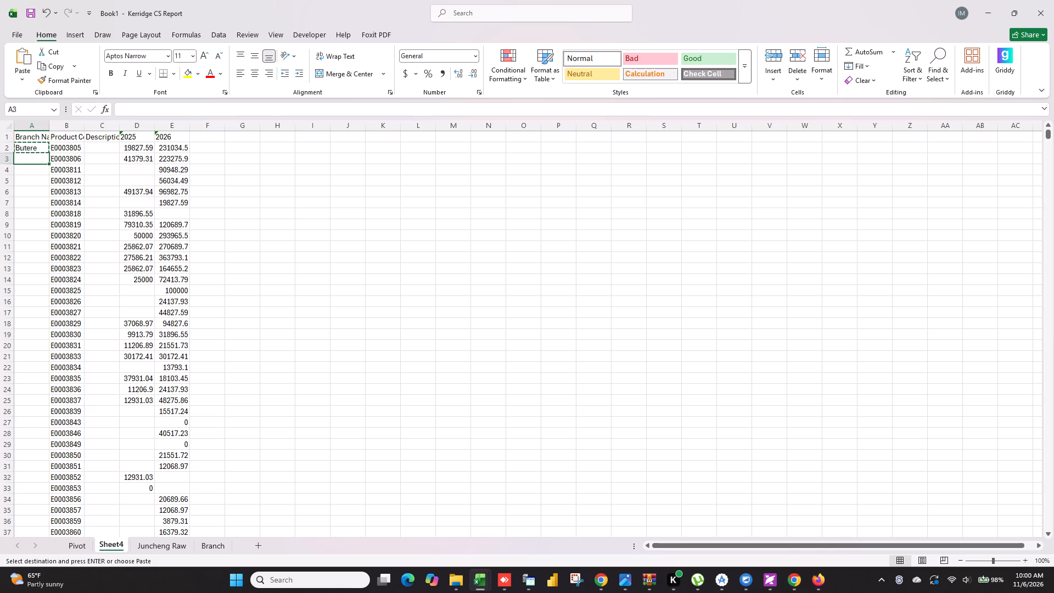
key("ctrl+shift+Down")
left_click(26, 521)
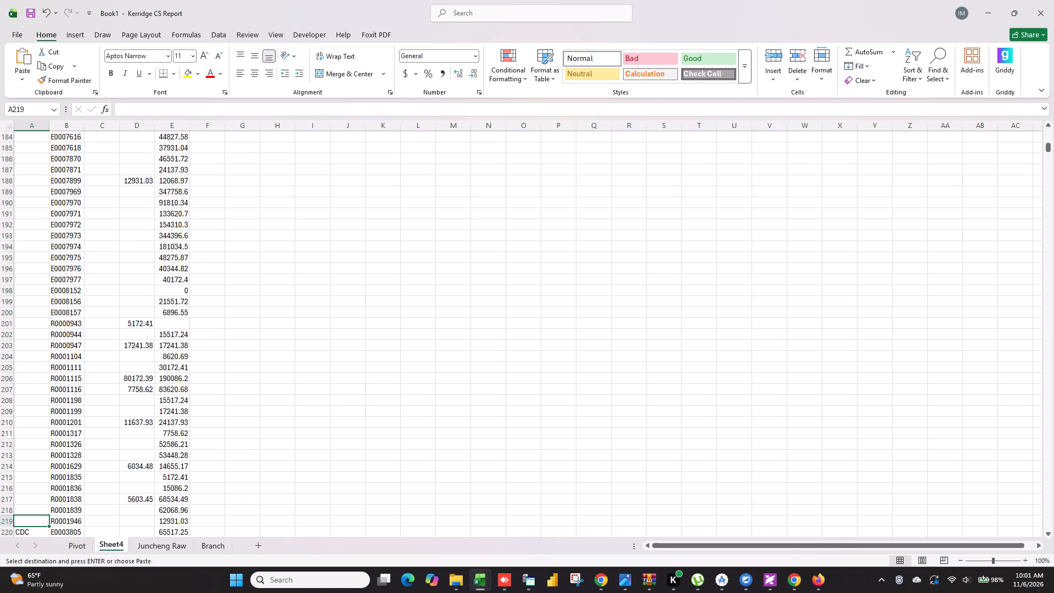
key("ctrl+shift+Up")
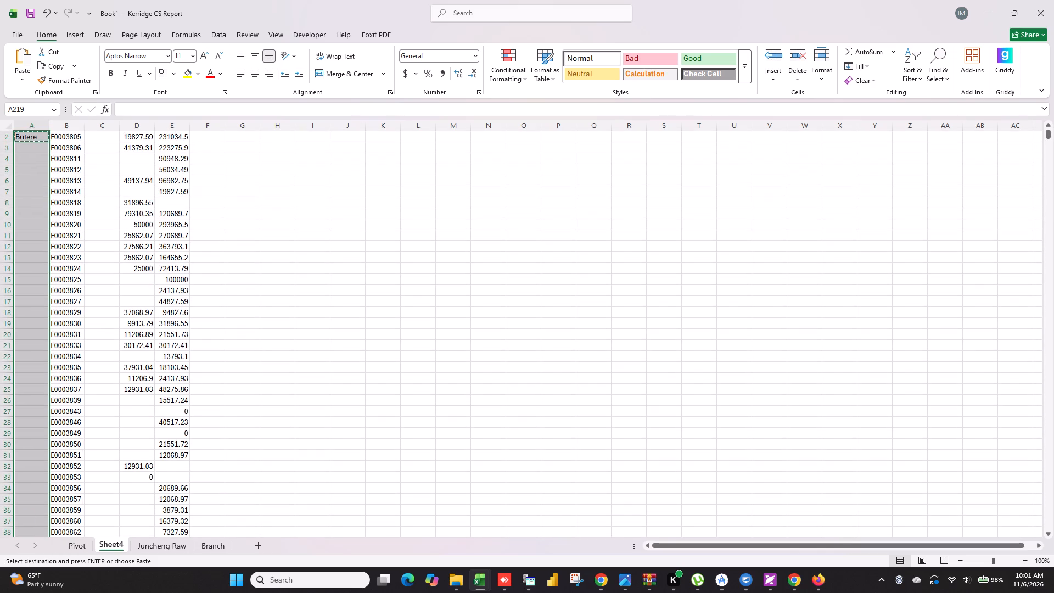
key("ctrl+v")
Copy the branch name CDC from A220 into the blank cells below it, down to A348.
left_click(29, 350)
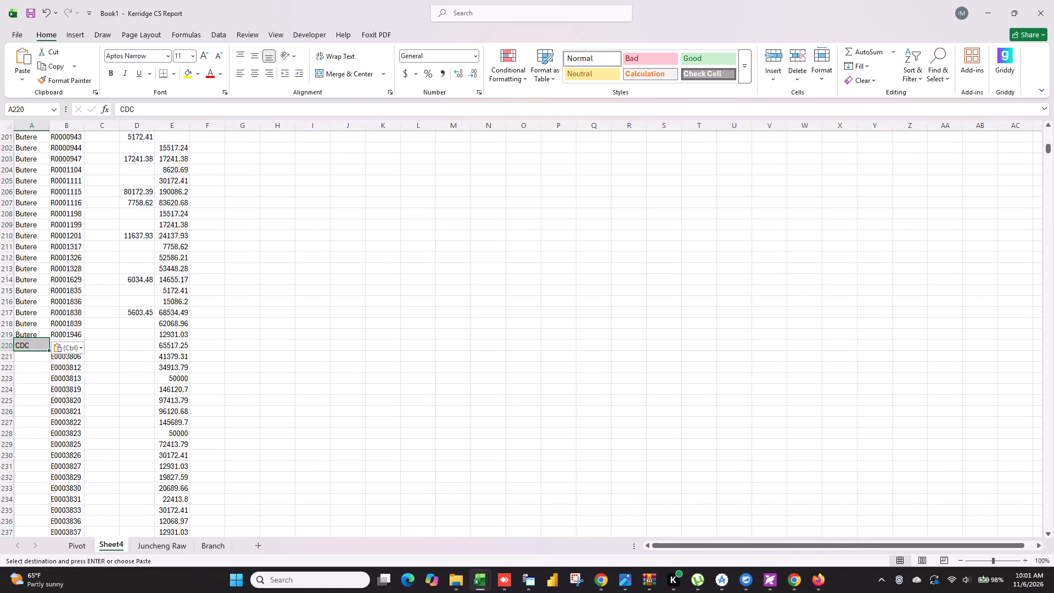
key("ctrl+c")
left_click(26, 354)
key("ctrl+shift+Down")
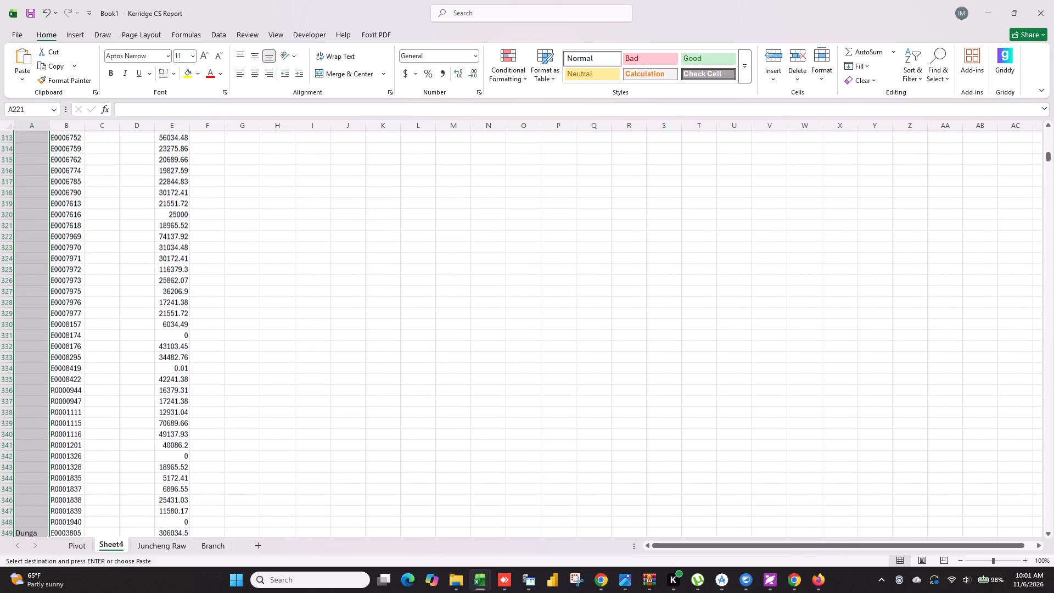
left_click(26, 518)
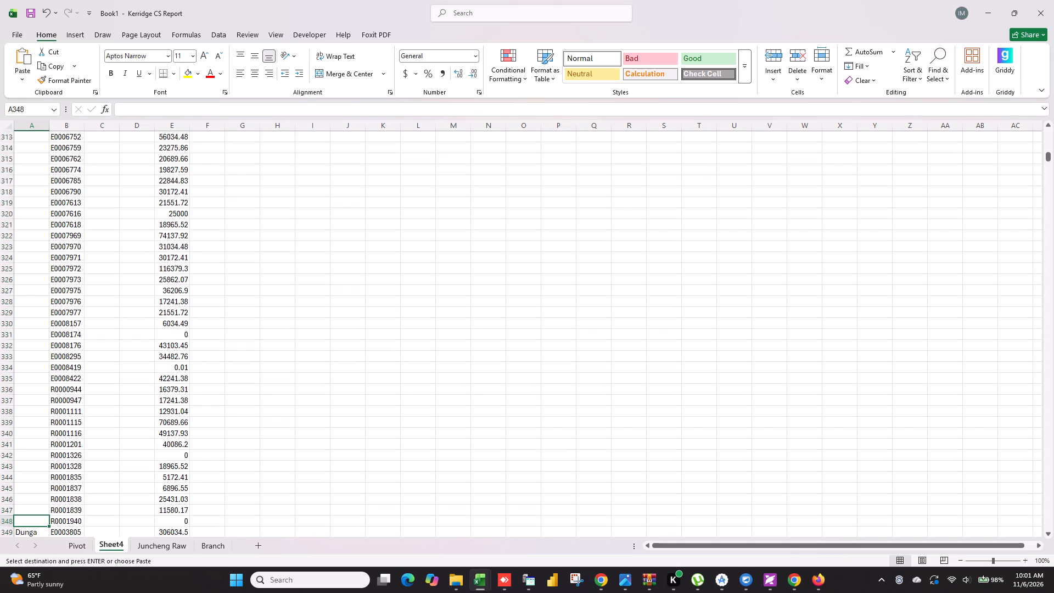
key("ctrl+shift+Up")
key("ctrl+v")
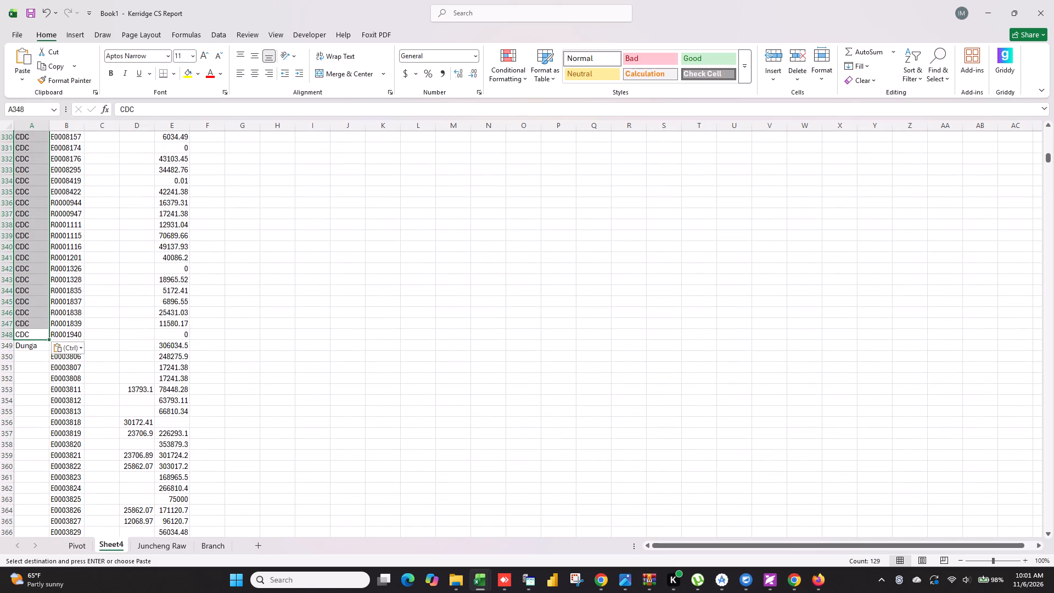
Copy the branch name Dunga from A349 into the blank cells below it, down to A611.
left_click(29, 350)
key("ctrl+c")
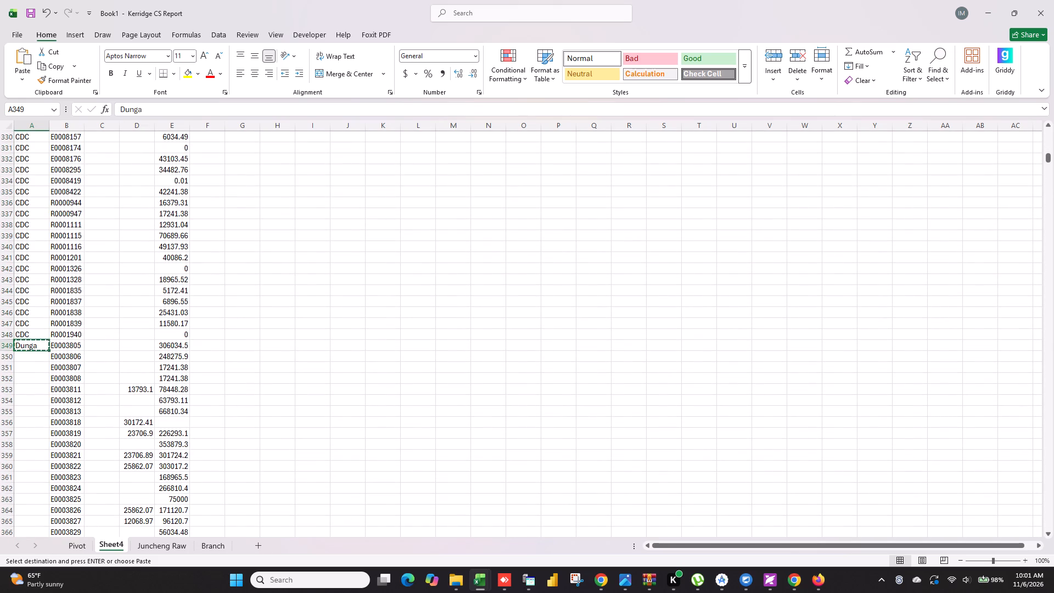
left_click(31, 352)
left_click(31, 356)
key("ctrl+shift+Down")
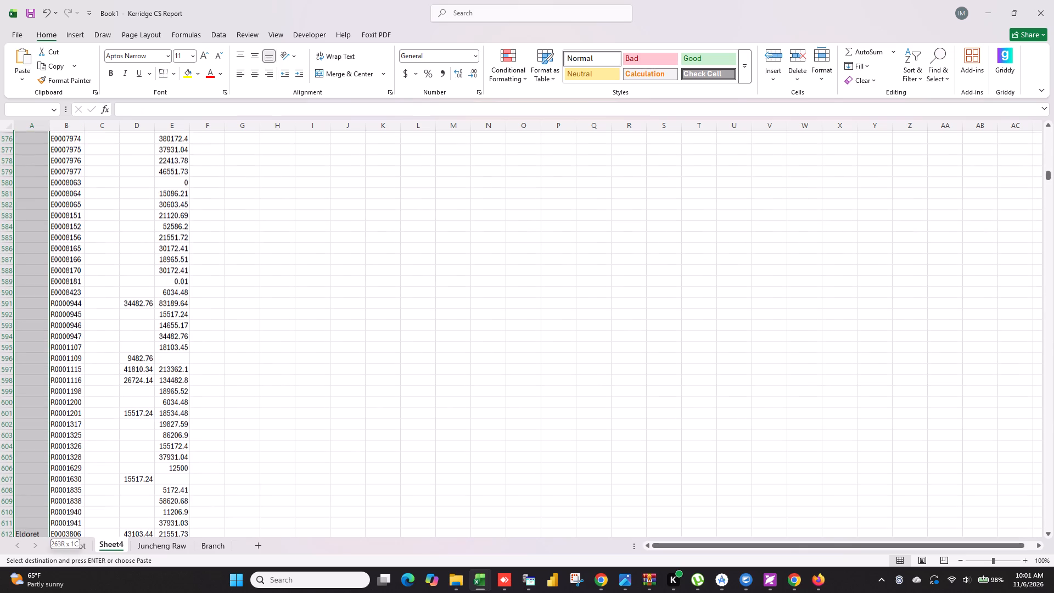
left_click(40, 522)
key("ctrl+shift+Up")
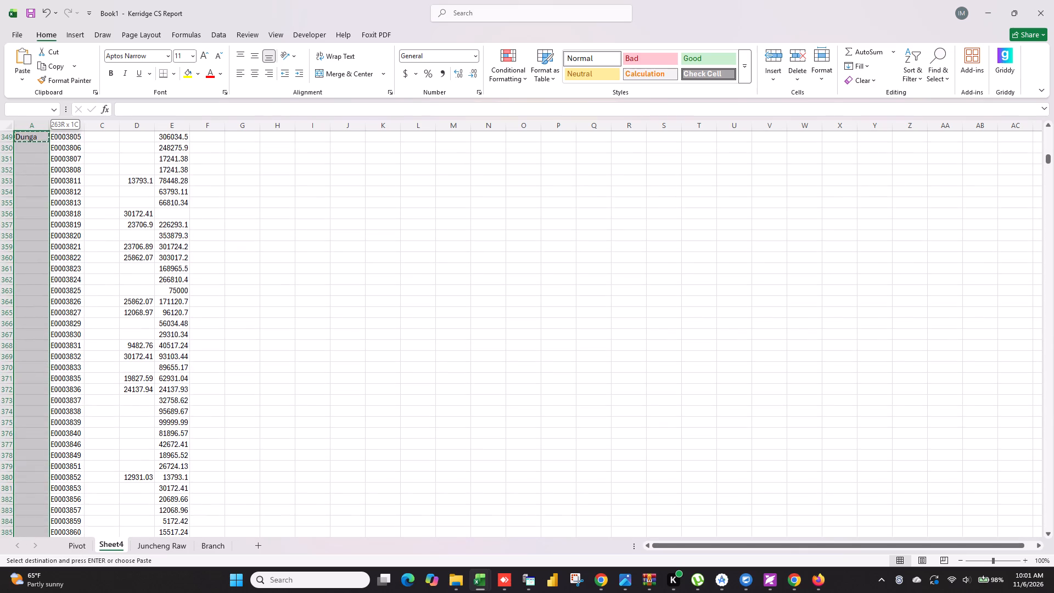
key("ctrl+v")
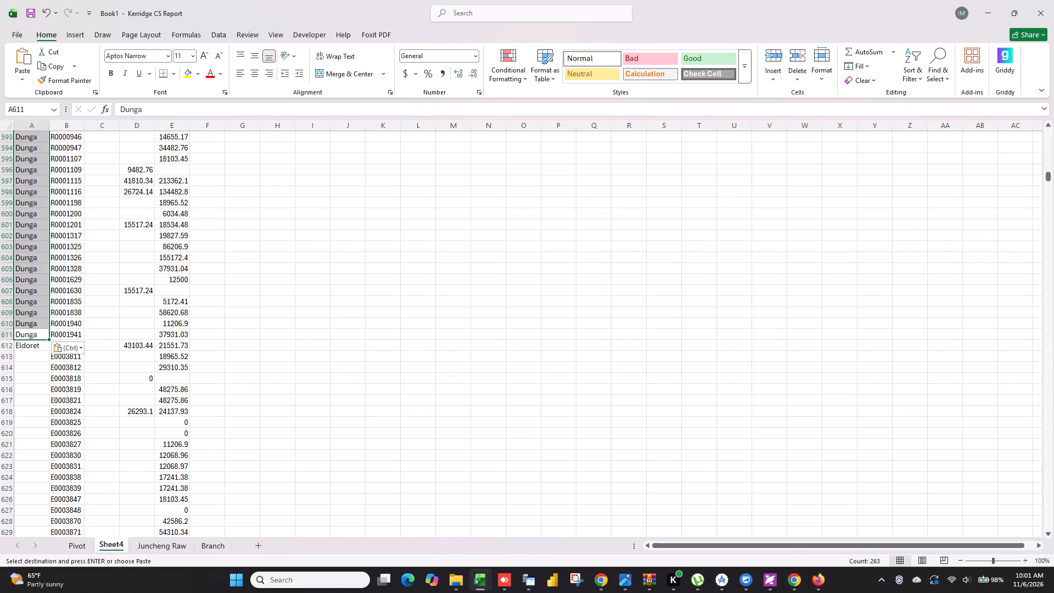
Copy the branch name Eldoret from A612 into the blank cells below it, down to A720.
left_click(25, 343)
key("ctrl+c")
left_click(32, 353)
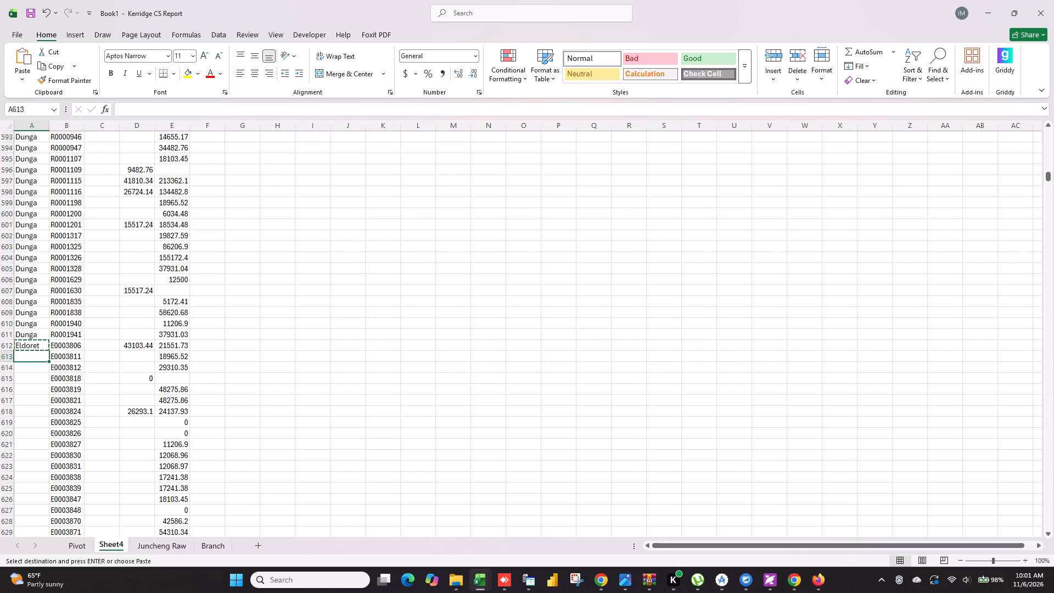
key("ctrl+shift+Down")
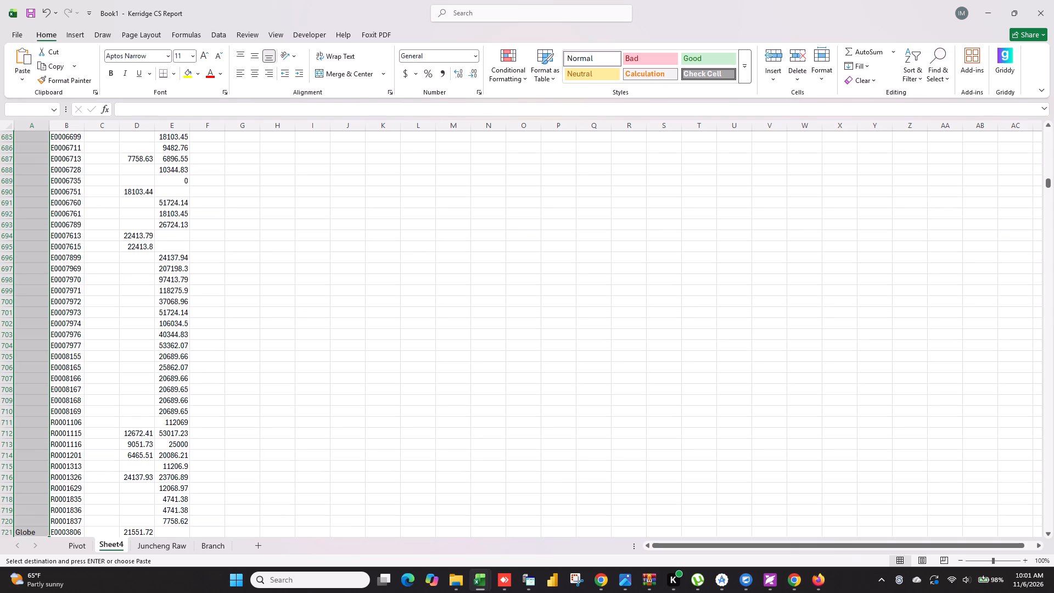
left_click(30, 521)
key("ctrl+shift+Up")
key("ctrl+v")
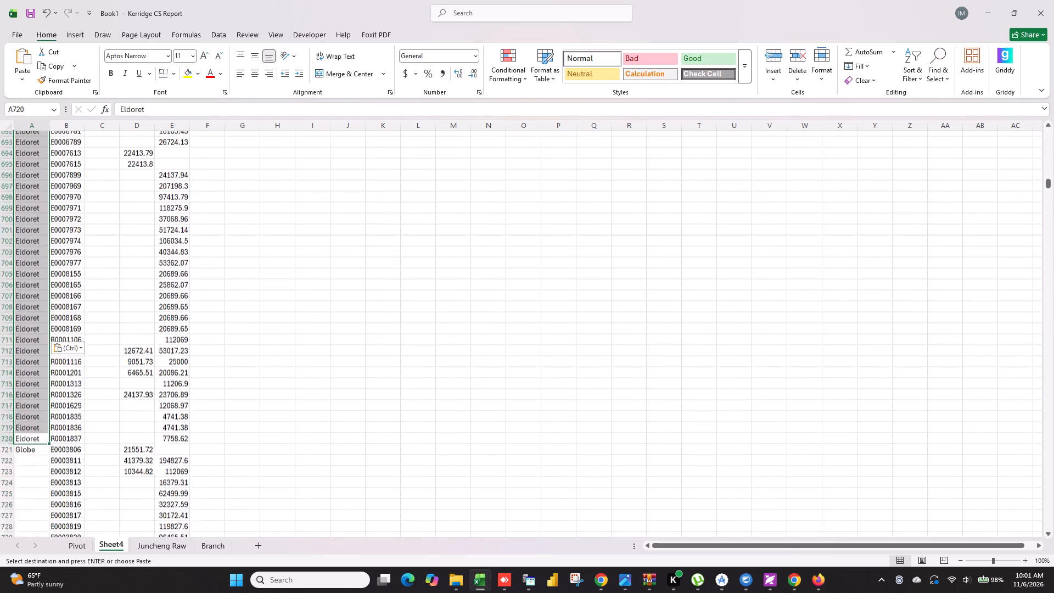
Copy the branch name Globe from A721 into the blank cells below it, down to A862.
left_click(35, 343)
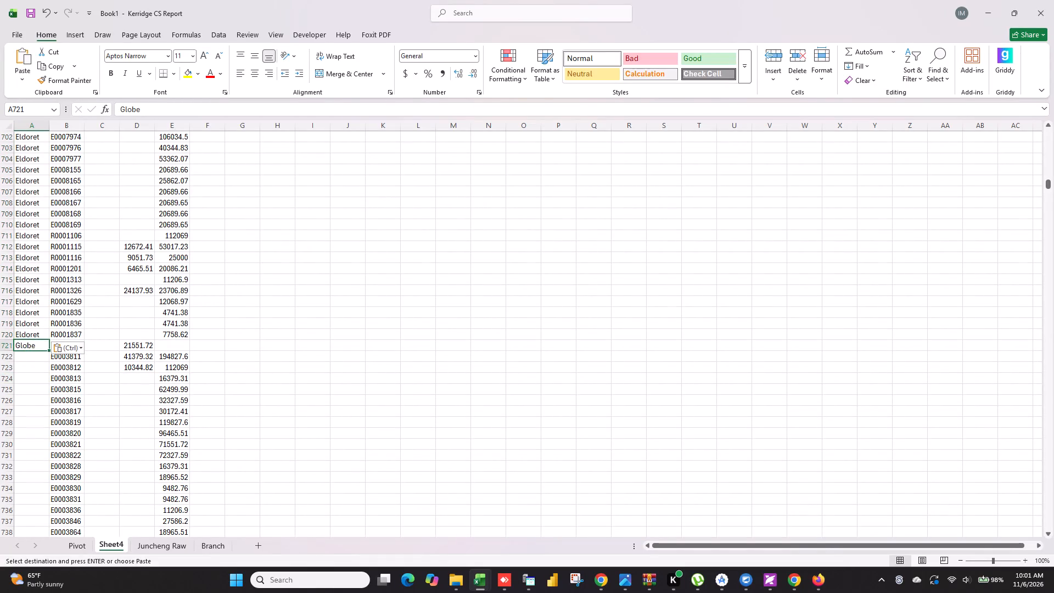
key("ctrl+c")
left_click(33, 355)
key("ctrl+shift+Down")
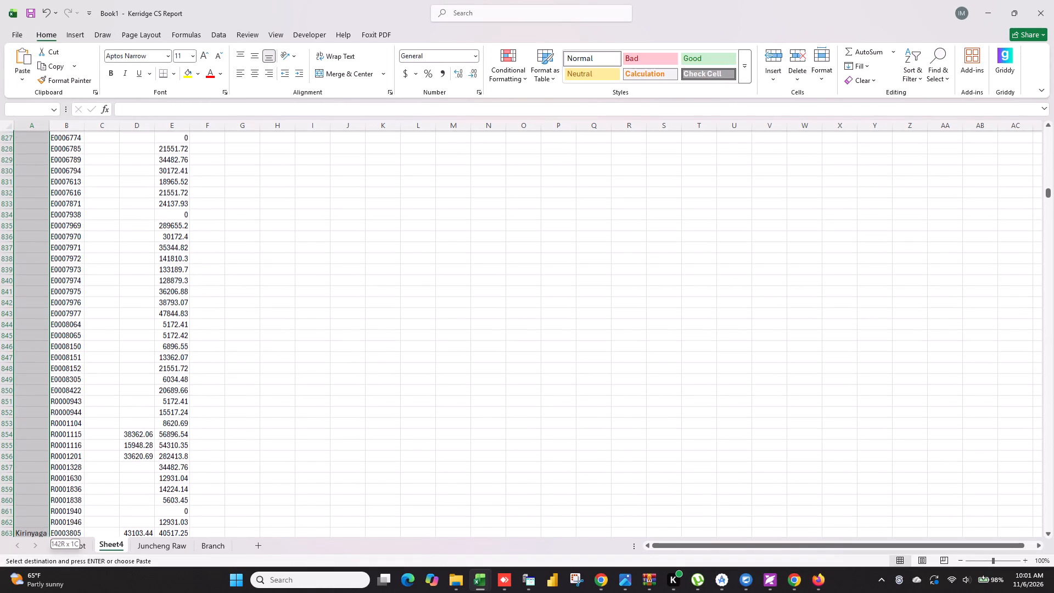
left_click(25, 524)
key("ctrl+shift+Up")
key("ctrl+v")
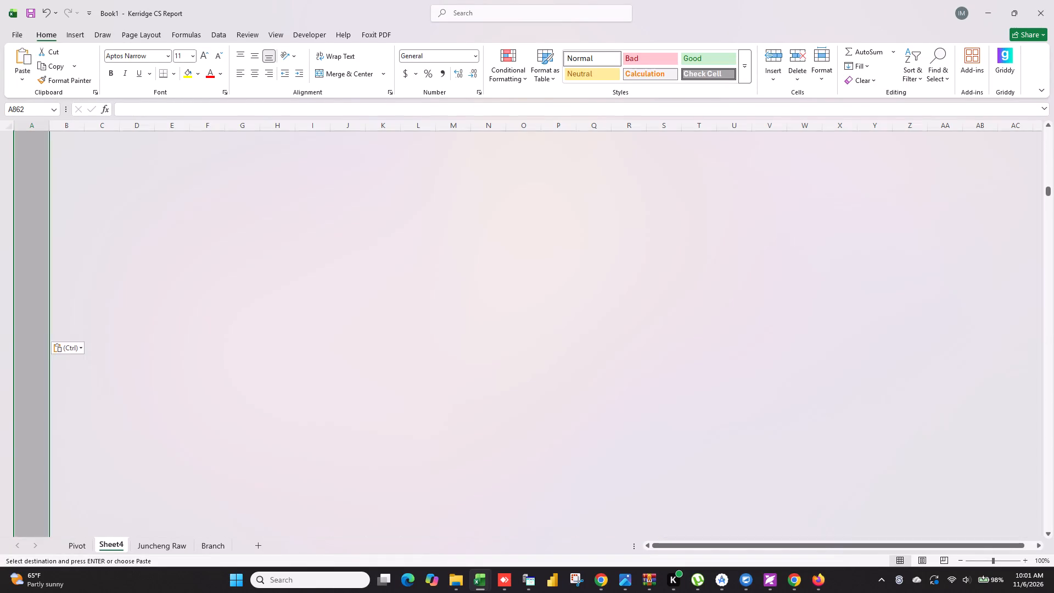
Copy the branch name Kirinyaga from A863 into the blank cells below it, down to A967.
left_click(30, 349)
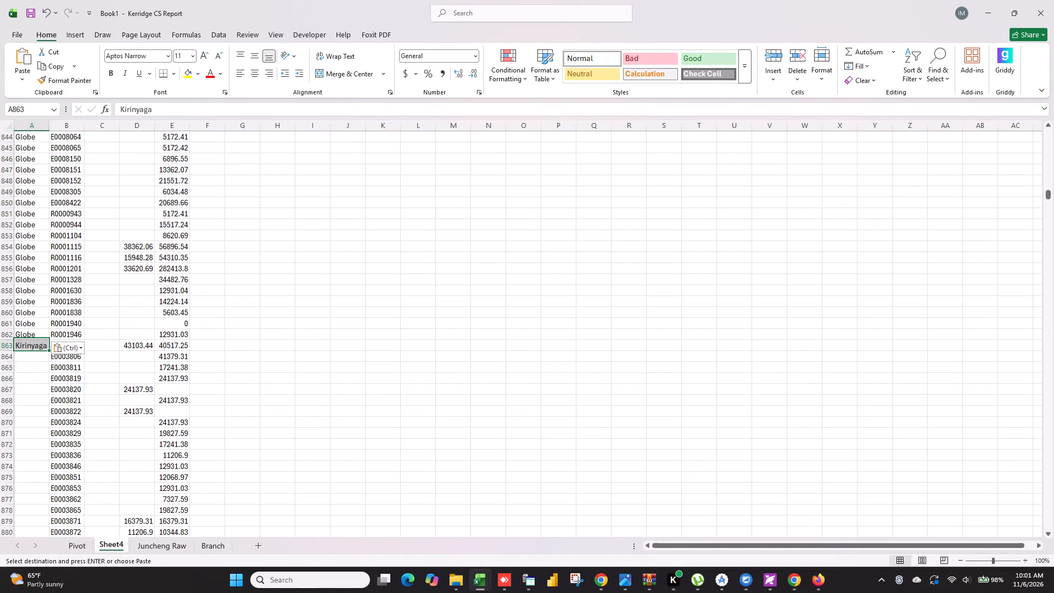
key("ctrl+c")
left_click(27, 357)
key("ctrl+shift+Down")
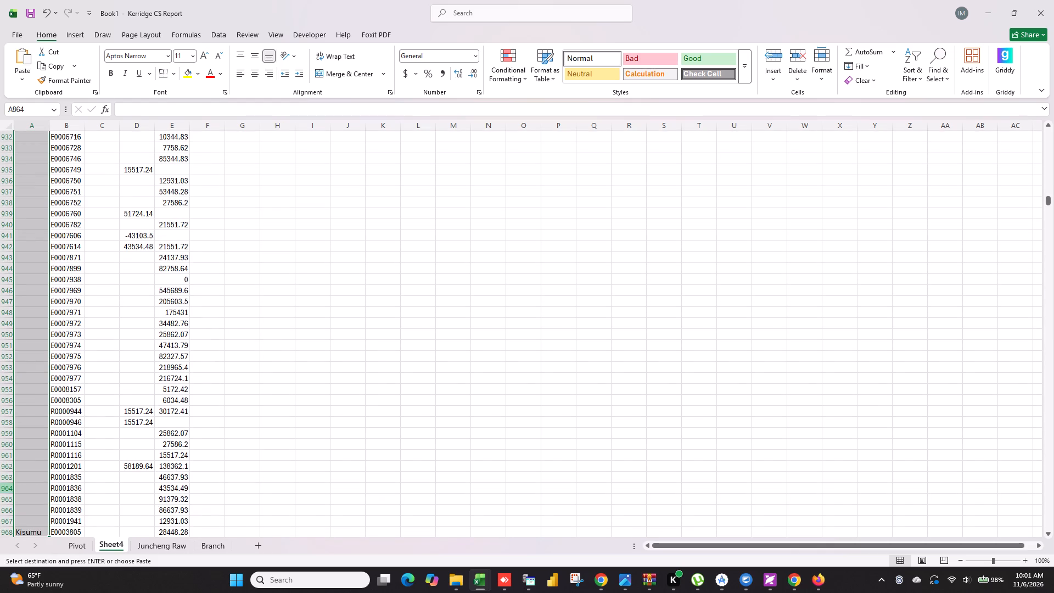
left_click(33, 522)
key("ctrl+shift+Up")
key("ctrl+v")
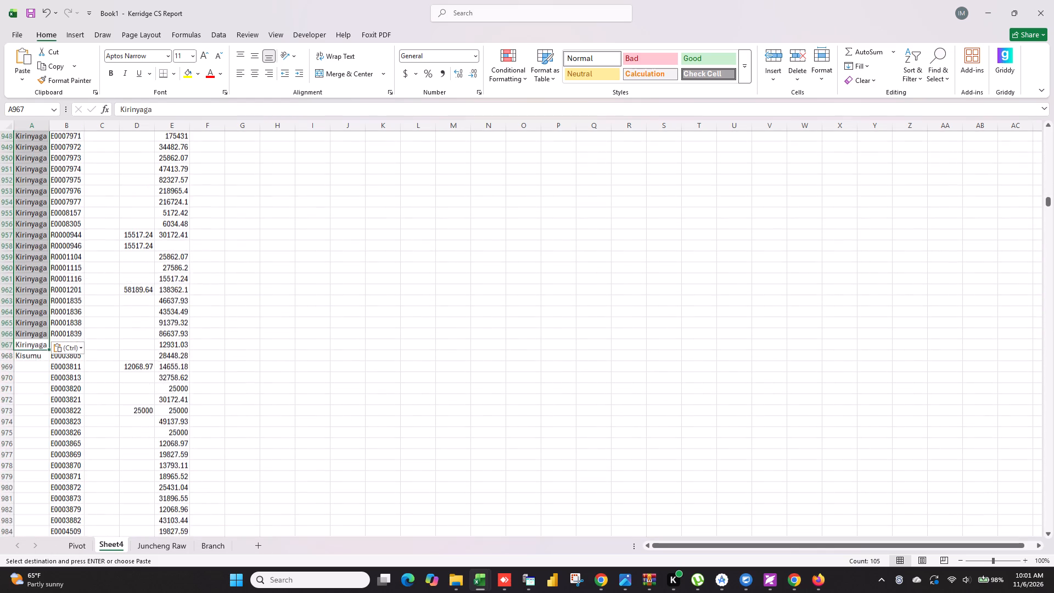
Copy the branch name Kisumu from A968 into the blank cells below it, down to A1043.
left_click(19, 348)
key("ctrl+c")
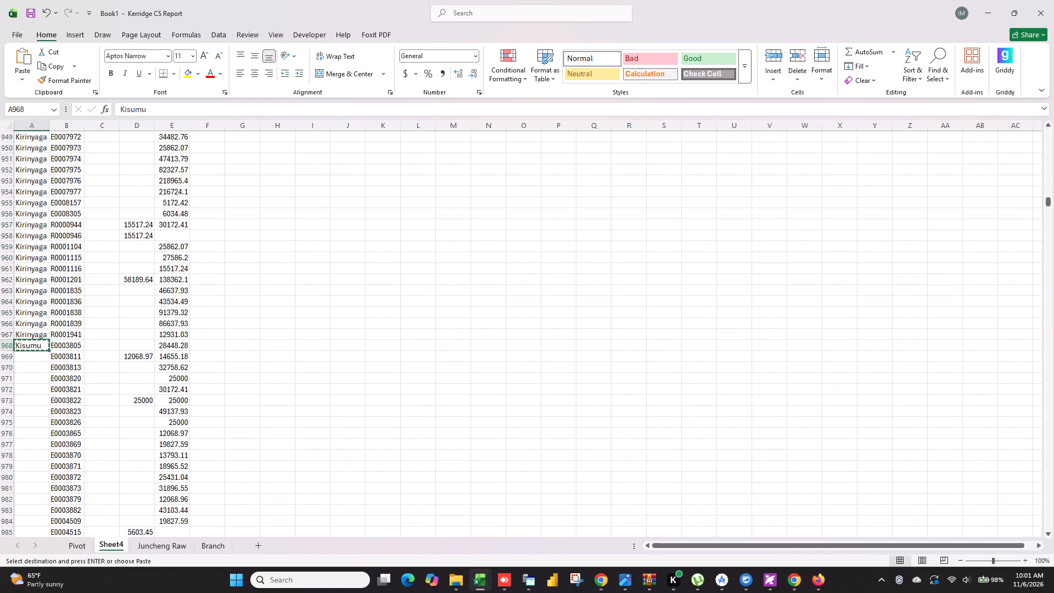
left_click(26, 361)
key("ctrl+shift+Down")
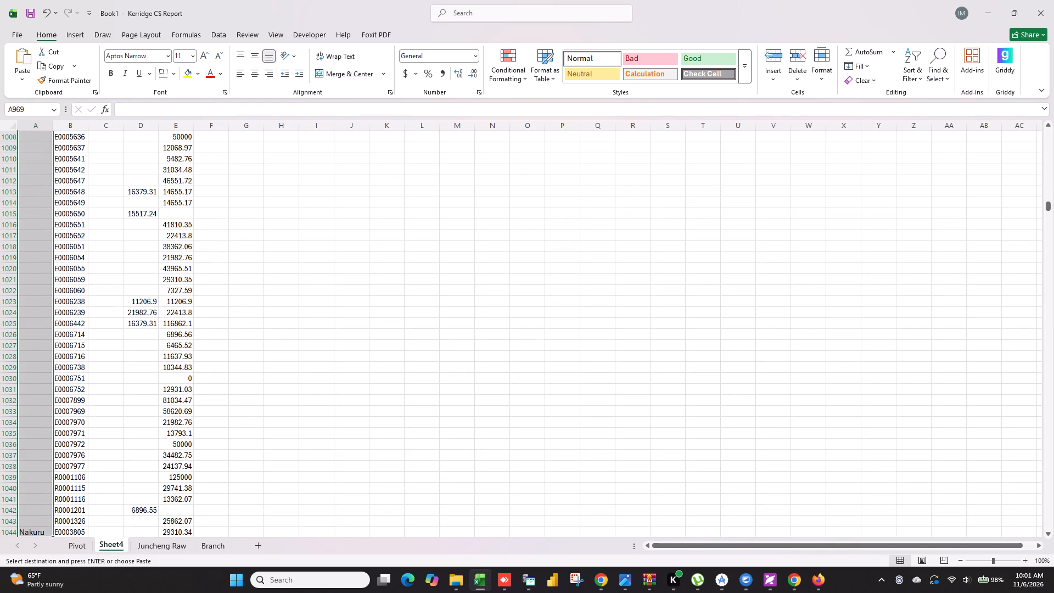
left_click(36, 522)
key("ctrl+shift+Up")
key("ctrl+v")
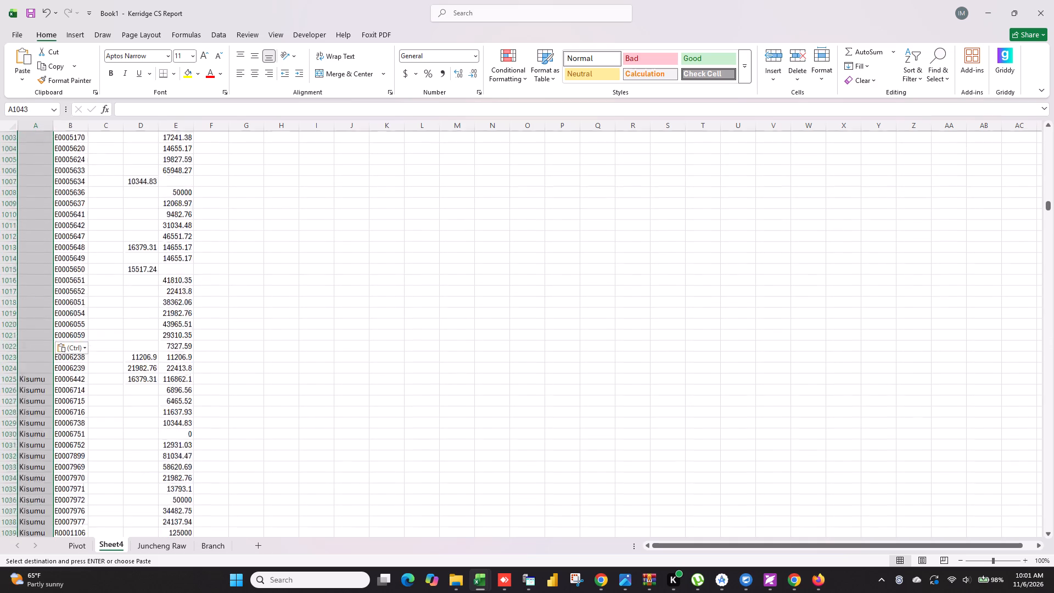
Copy the branch name Nakuru from A1044 into the blank cells below it, down to A1180.
left_click(35, 347)
key("ctrl+c")
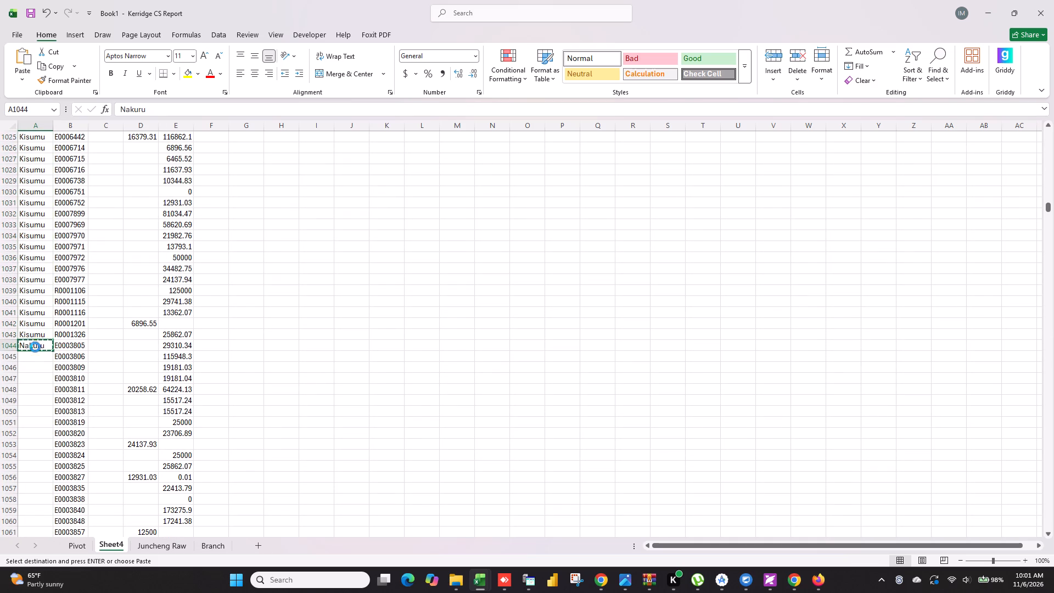
left_click(37, 358)
key("ctrl+shift+Down")
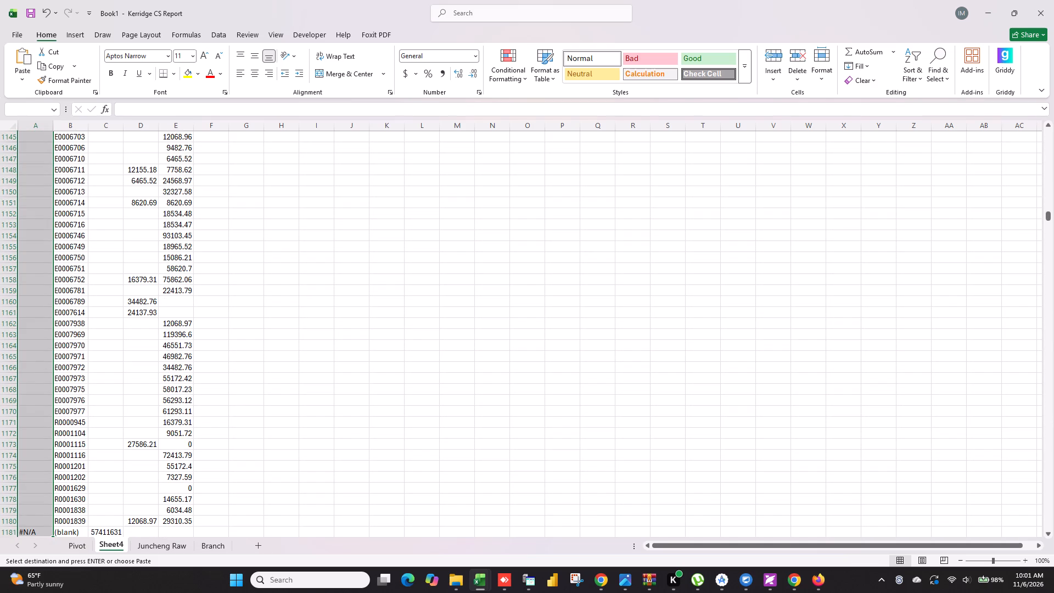
left_click(38, 524)
key("ctrl+shift+Up")
key("ctrl+v")
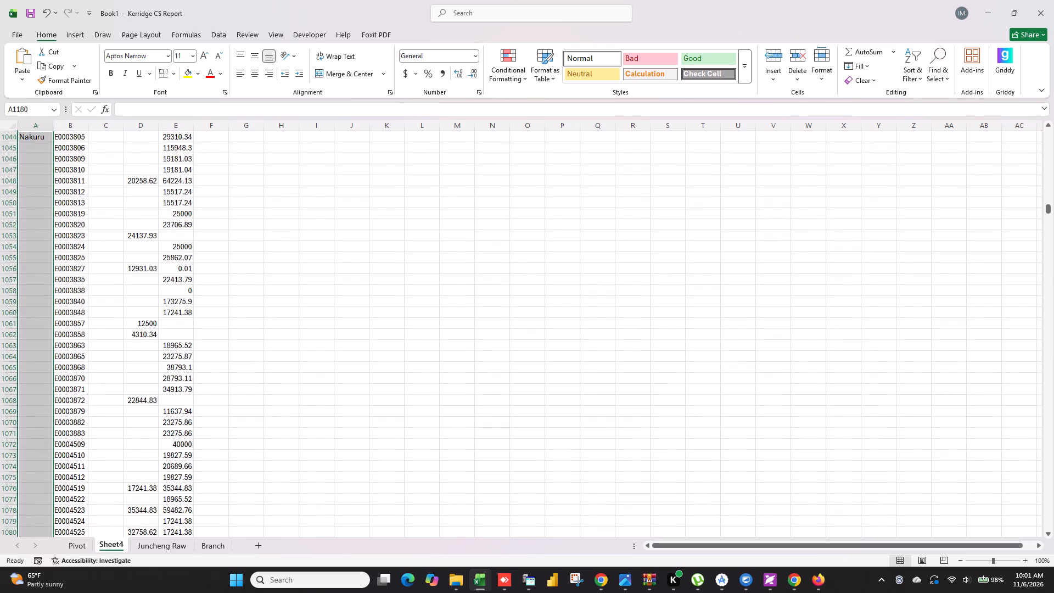
Delete the #N/A and (blank) rows, 1181 and 1182, below the last Nakuru row.
left_click(12, 345)
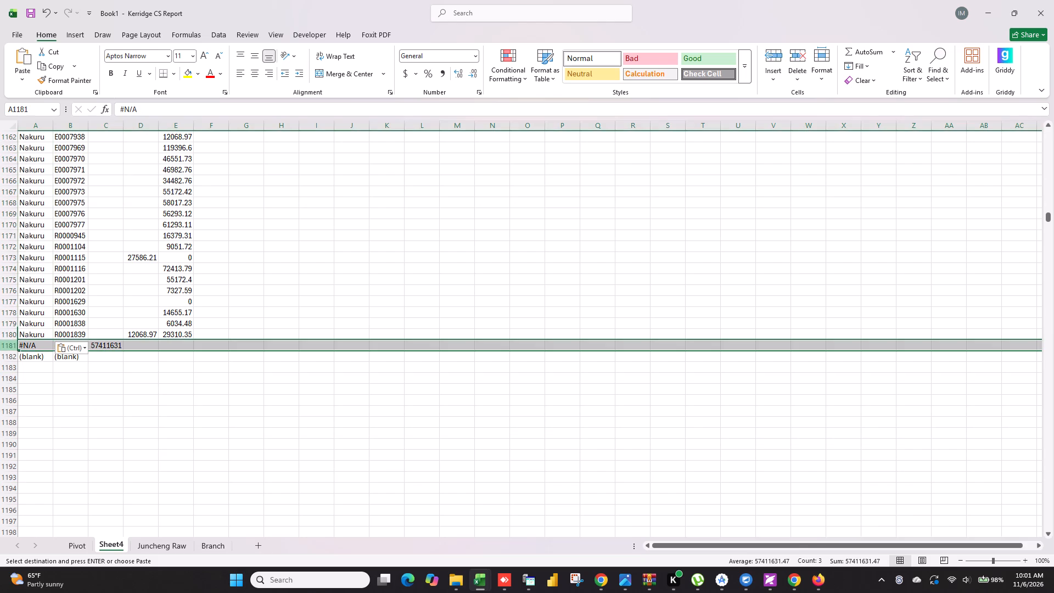
key("ctrl+minus")
key("ctrl+minus")
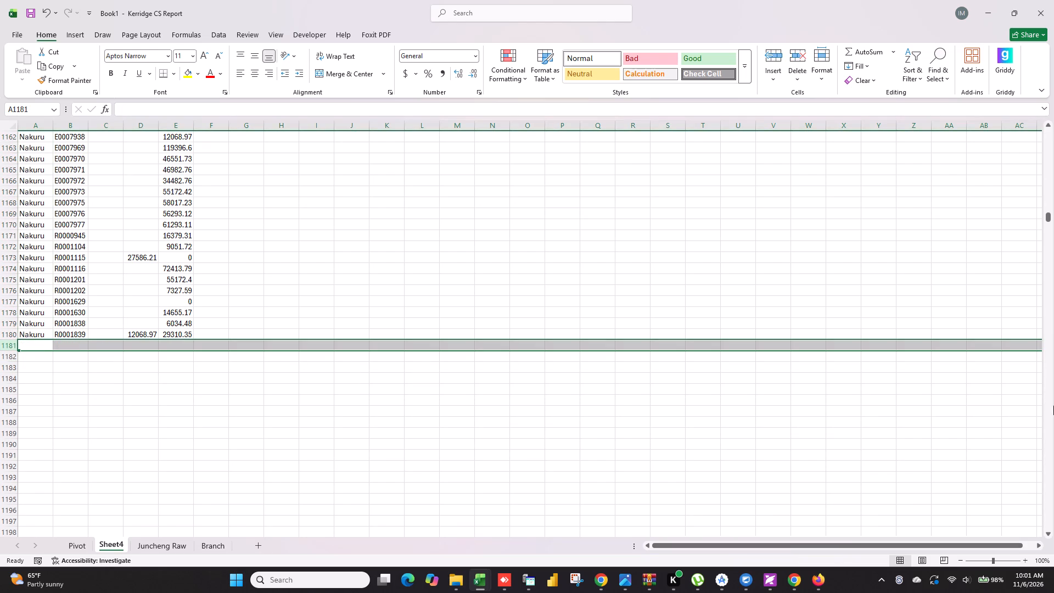
In C2, enter a VLOOKUP of B2 against columns A:B of Sheet1's Item detail New sheet, returning column 2 with exact match 0.
left_click_drag(1049, 218, 1053, 42)
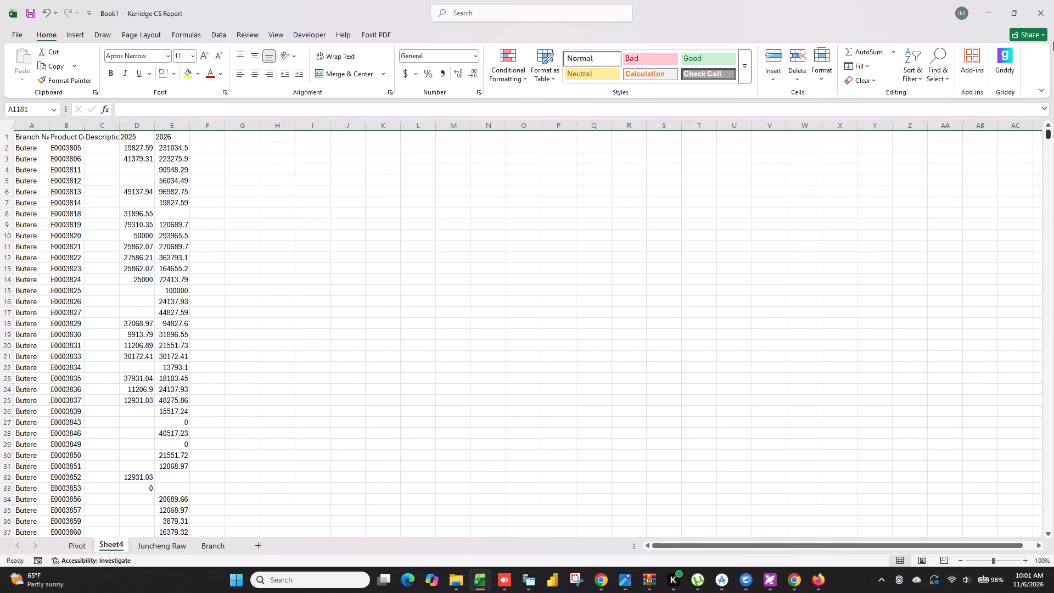
left_click_drag(1053, 42, 1053, 35)
left_click(314, 205)
left_click(111, 153)
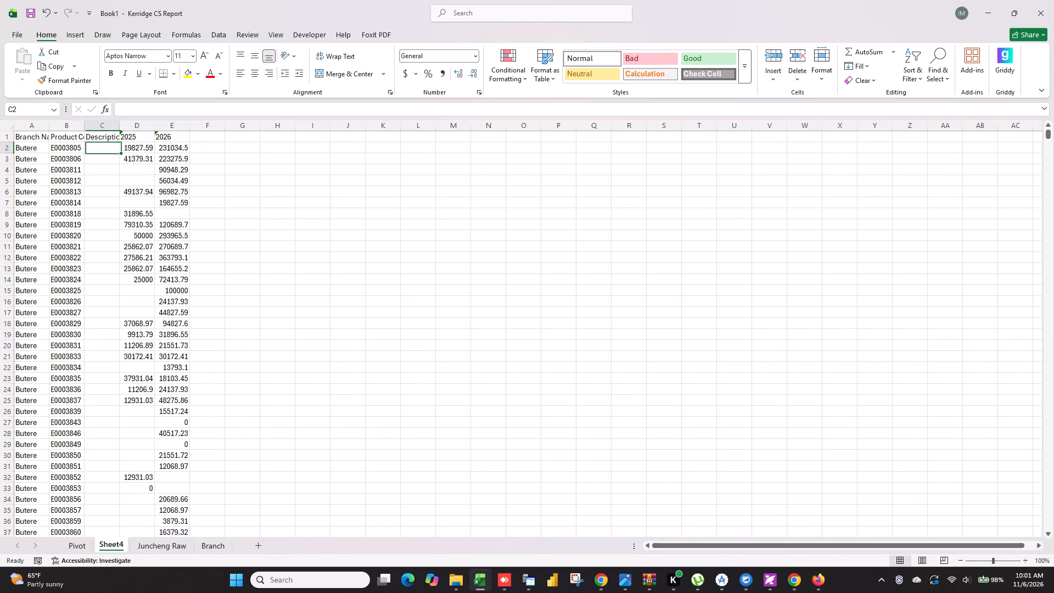
type("=vl")
key("Tab")
left_click(59, 144)
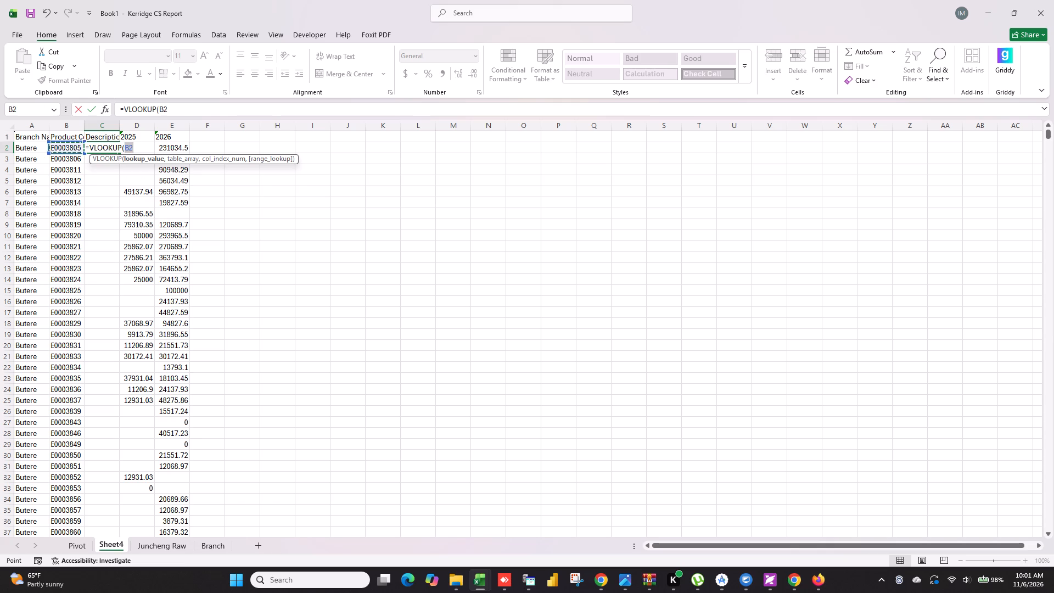
key("comma")
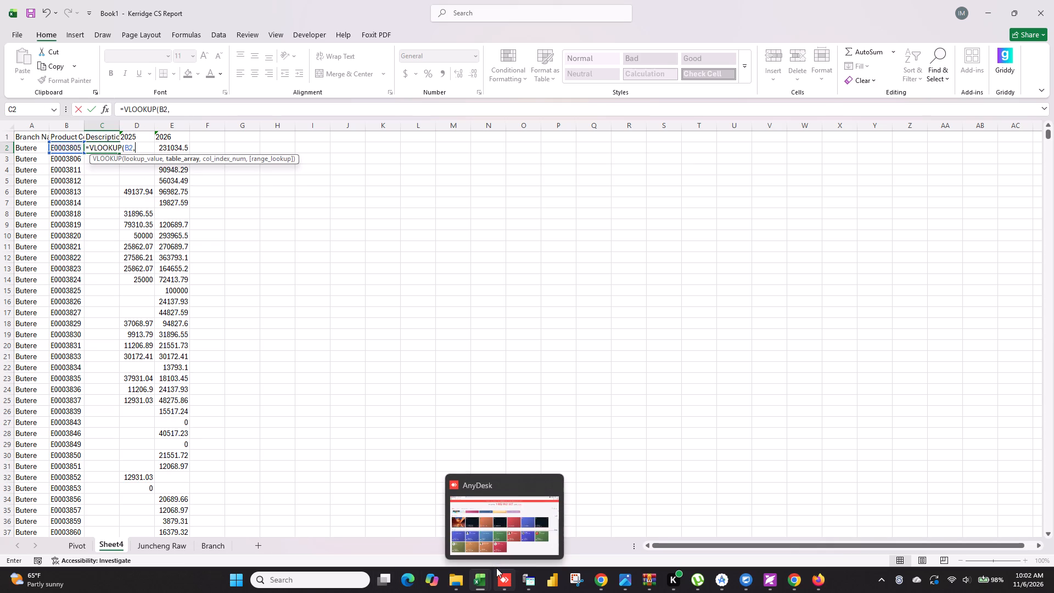
left_click(479, 585)
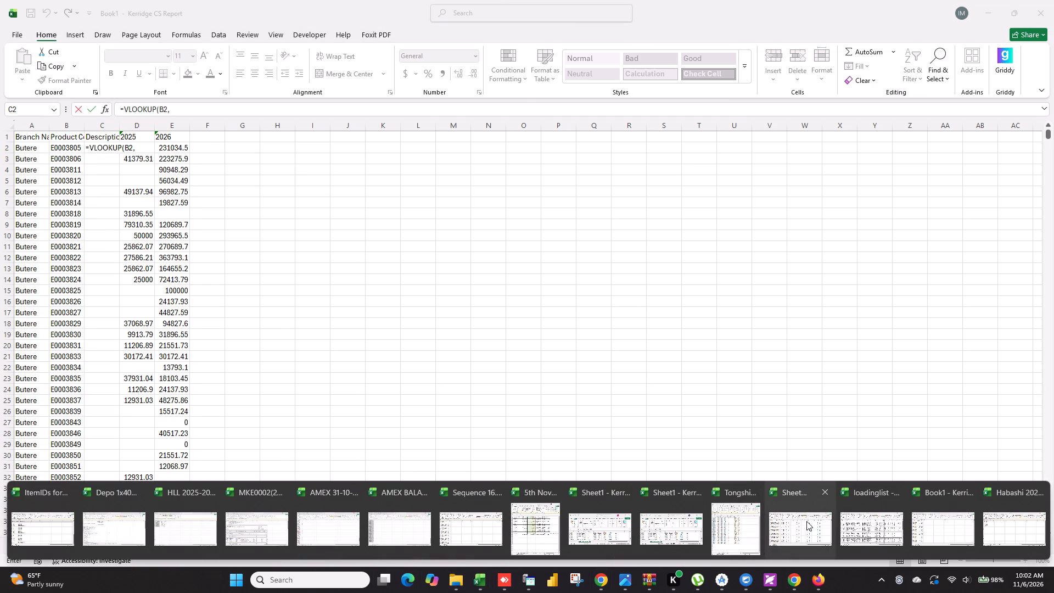
left_click(806, 521)
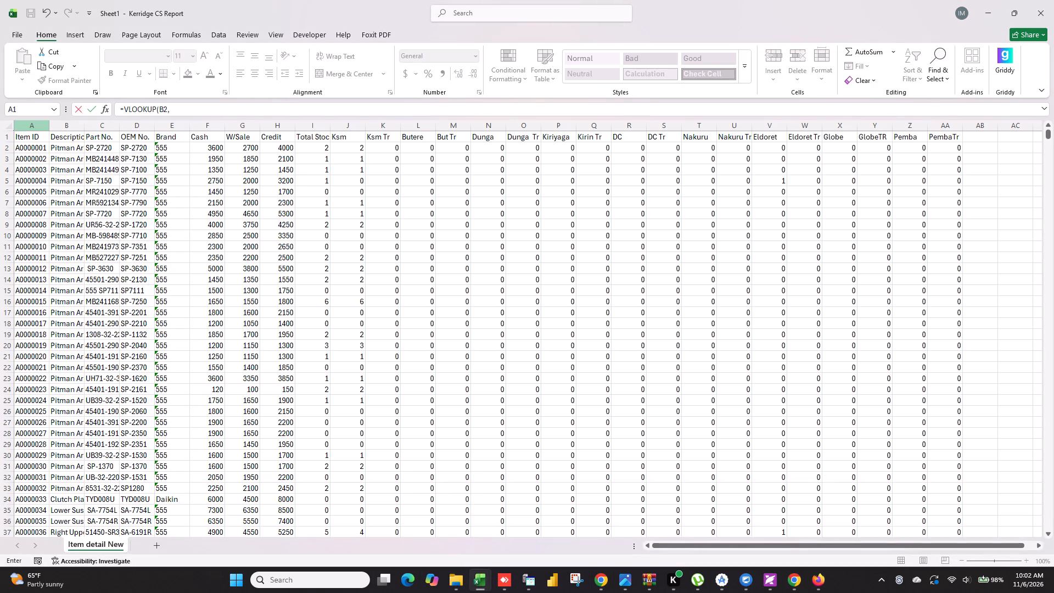
left_click_drag(26, 125, 54, 125)
type(",2,0")
key("Return")
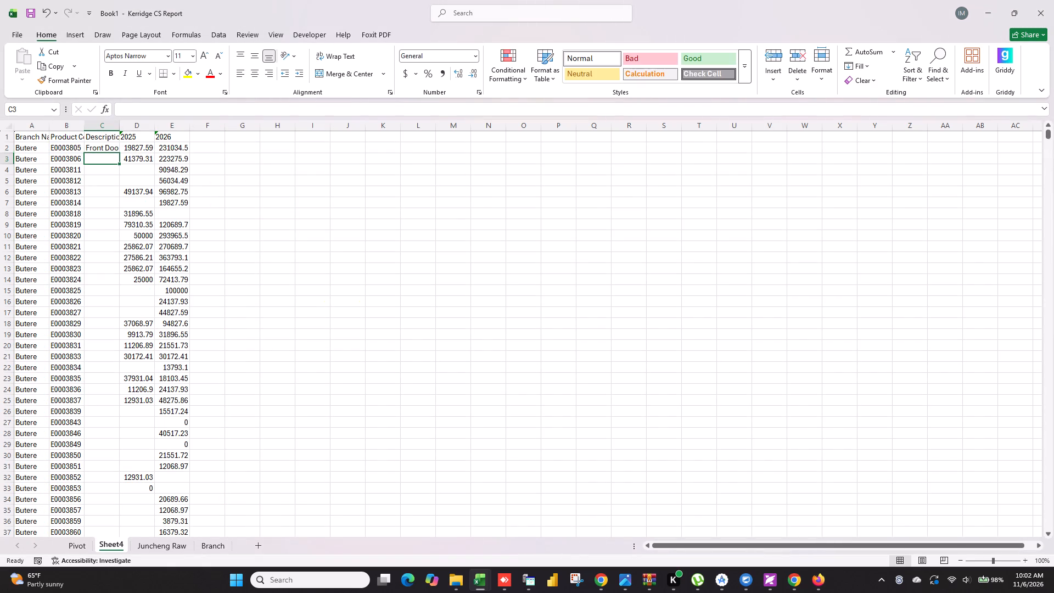
Fill the description lookup formula from C2 down through all the product rows.
left_click(113, 147)
left_click(116, 154)
double_click(119, 152)
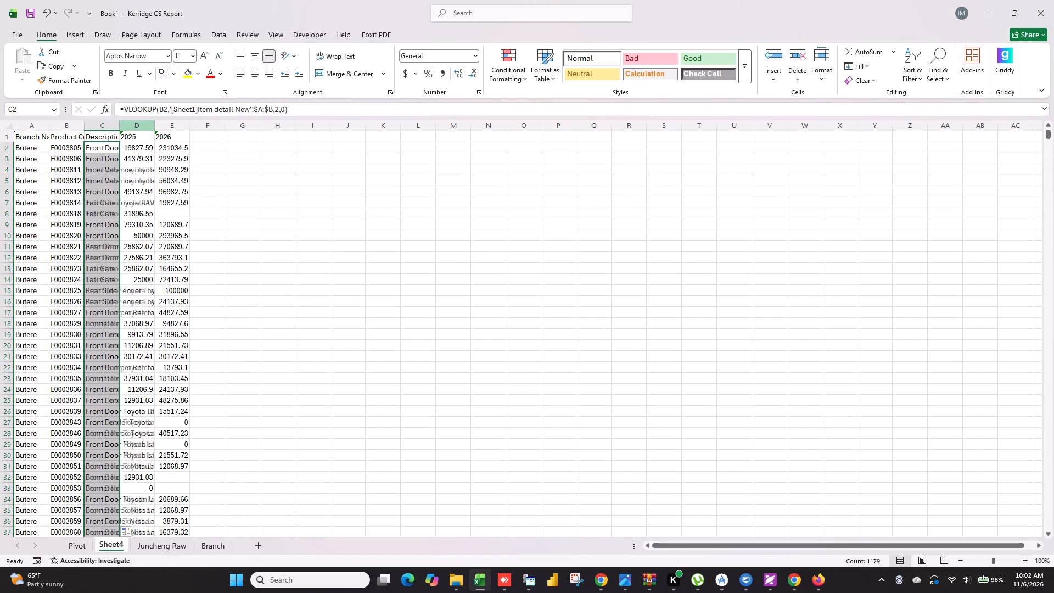
Insert a new column before the 2025 column and give it the header "Brand" in D1.
left_click(139, 124)
key("ctrl+plus")
left_click(137, 137)
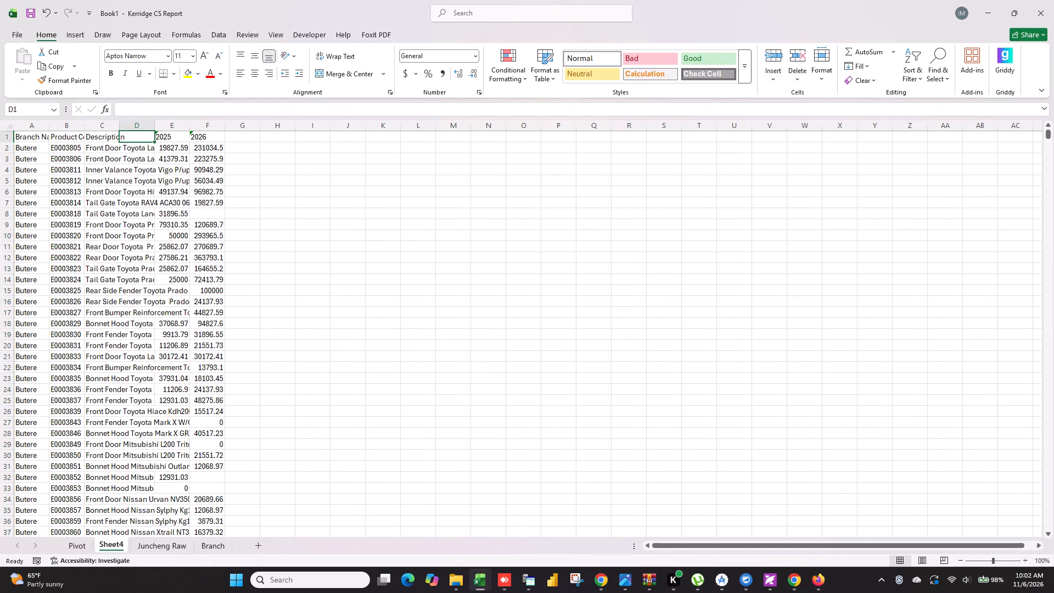
type("Brand")
key("Return")
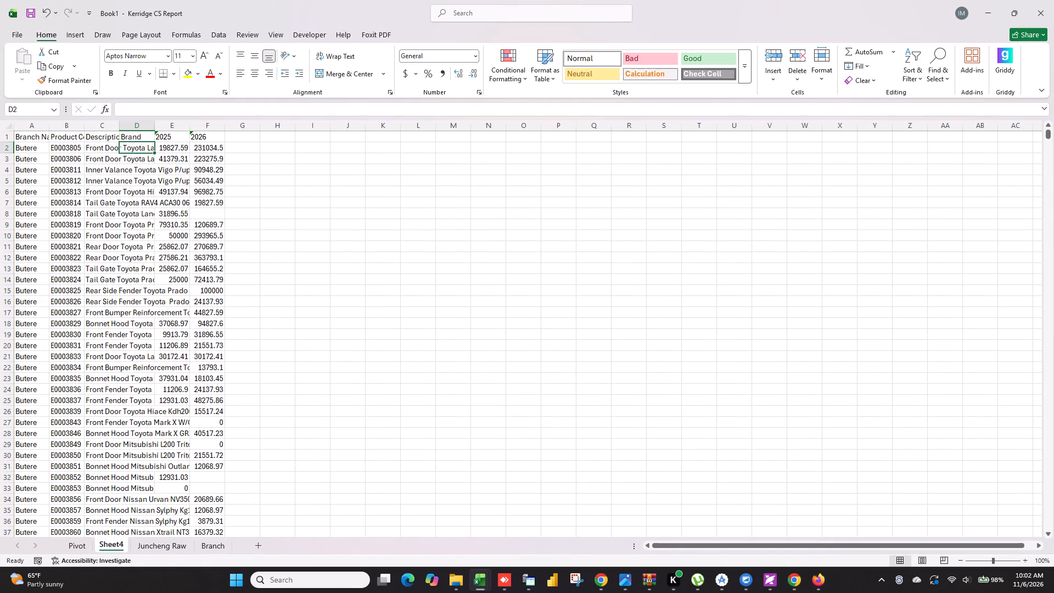
In D2, enter a VLOOKUP of B2 against columns A:E of Sheet1's Item detail New sheet, returning column 5 with exact match 0.
type("=vl")
key("Tab")
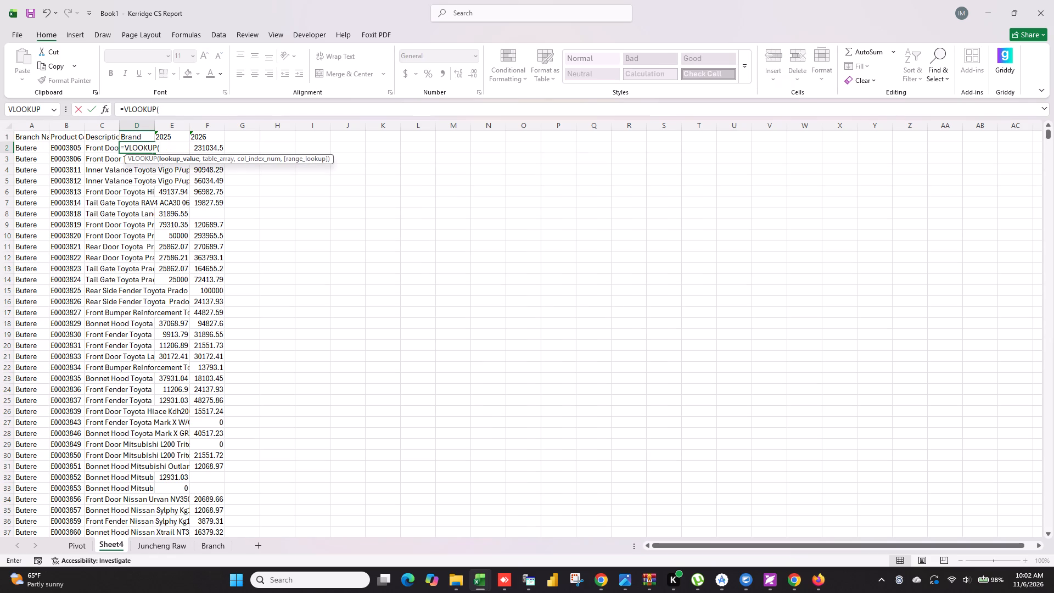
left_click(70, 150)
key("comma")
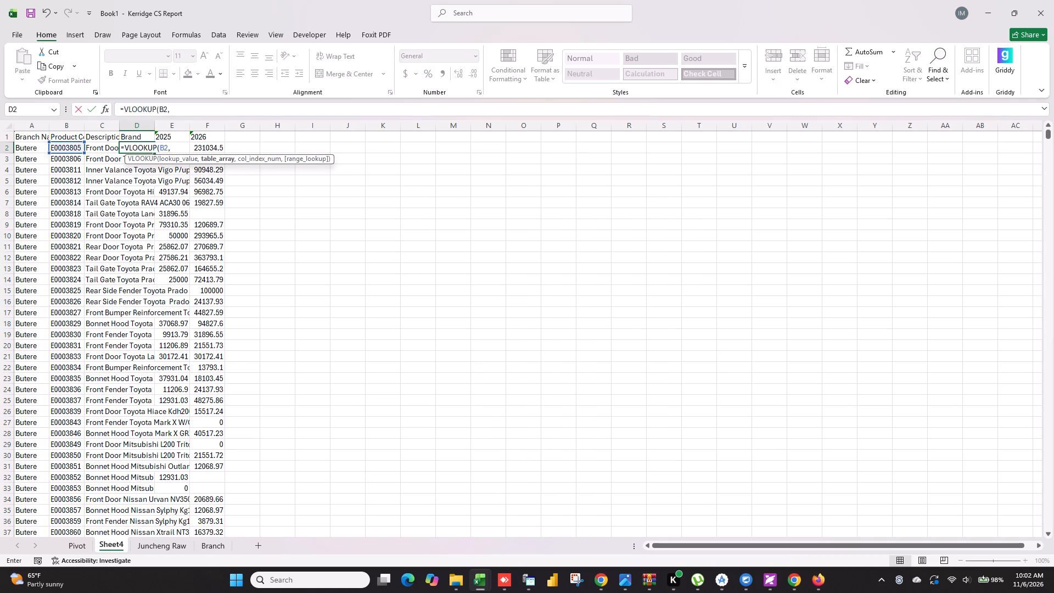
key("alt+Tab")
left_click_drag(26, 123, 148, 138)
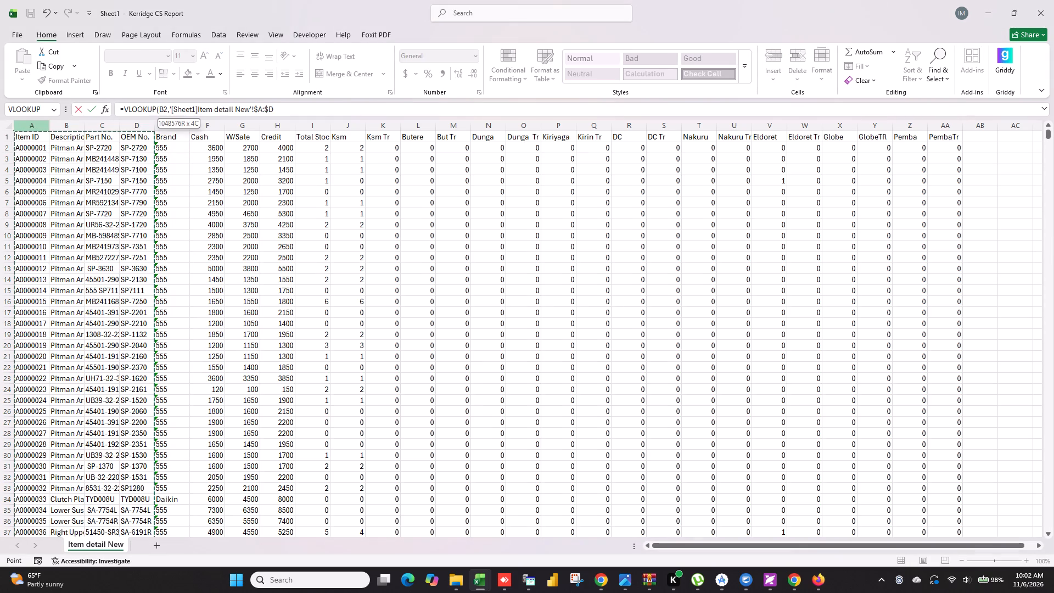
left_click_drag(148, 138, 164, 138)
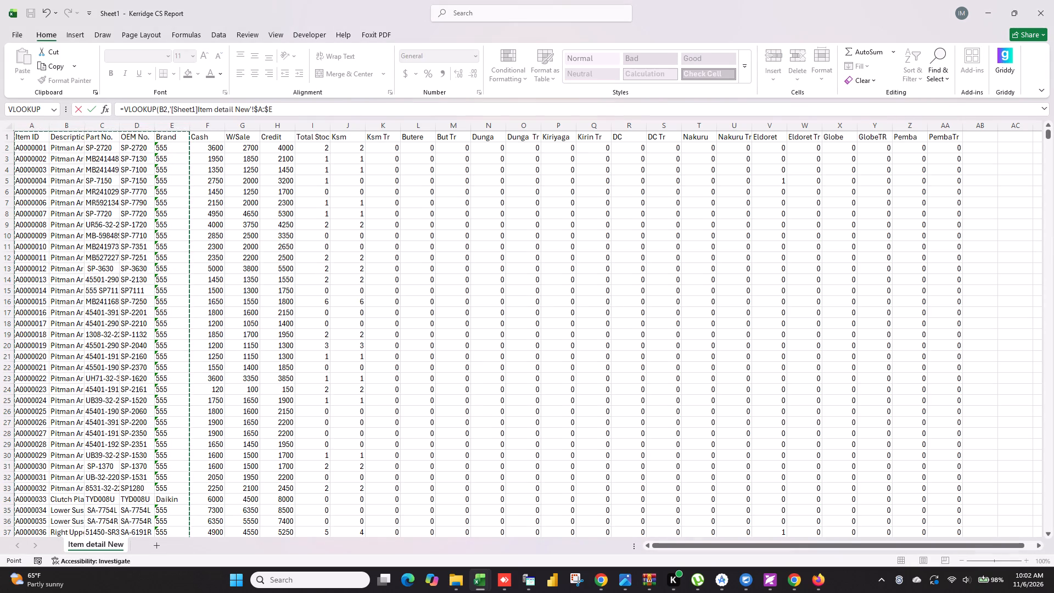
type(",5,0")
key("Return")
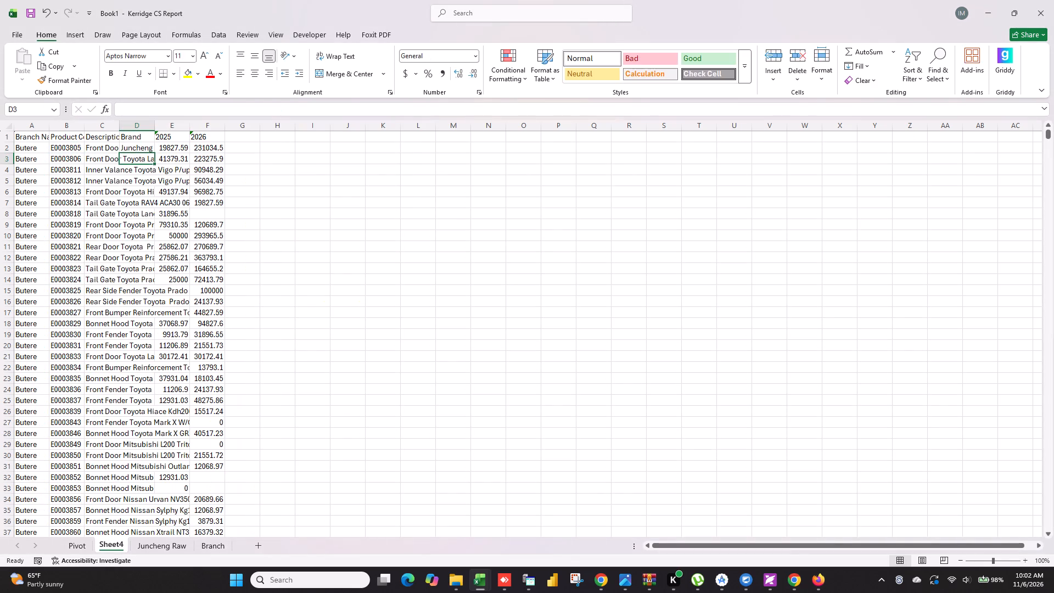
Fill the brand lookup formula from D2 down through all the product rows.
left_click(145, 144)
double_click(154, 151)
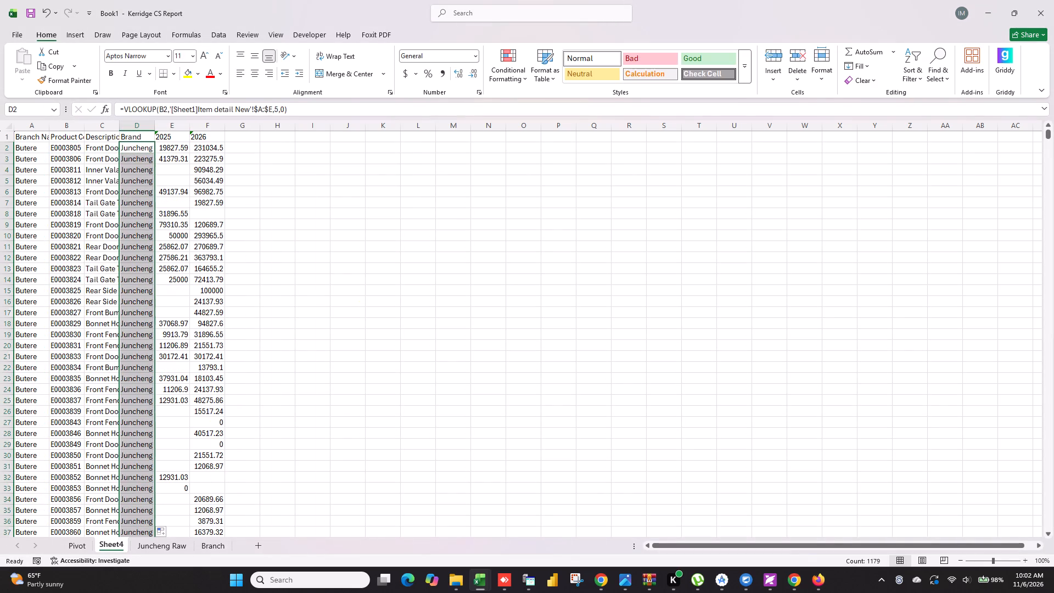
left_click(324, 204)
Give the empty column after 2026 the header "Total" in G1.
left_click(242, 136)
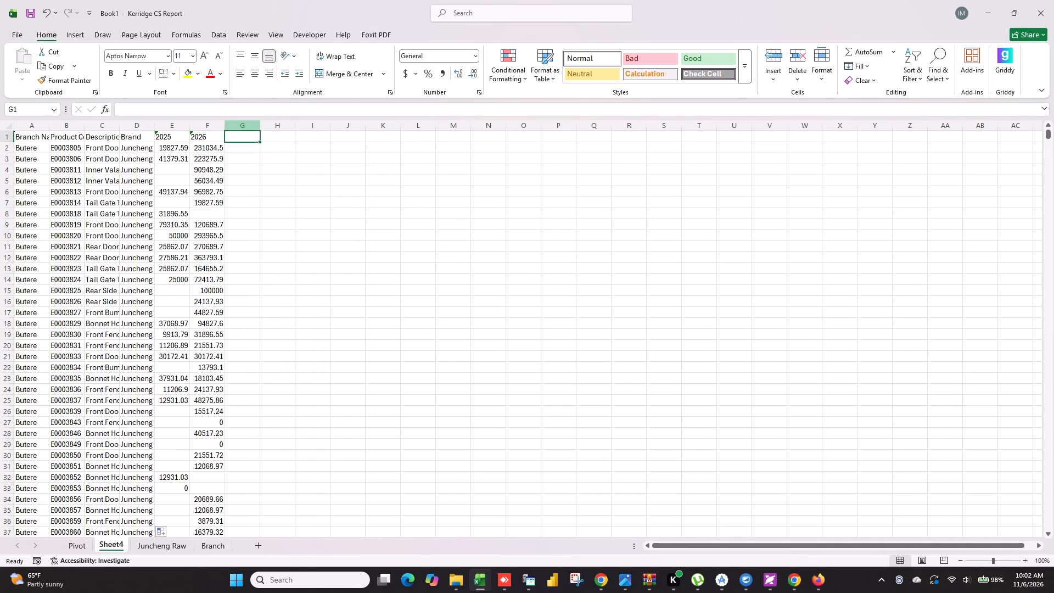
type("Sum")
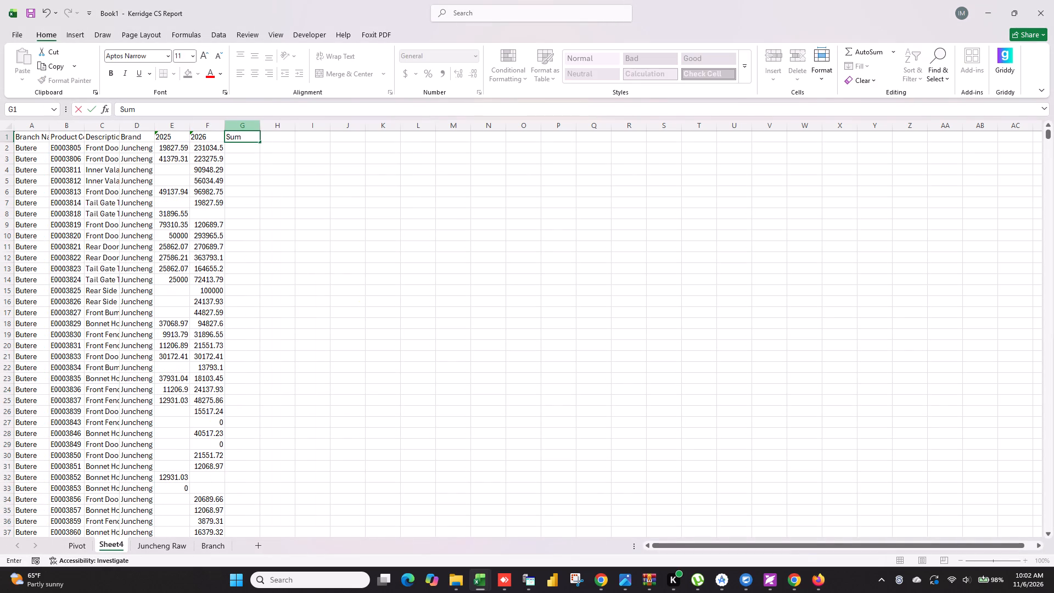
key("BackSpace")
key("BackSpace")
key("BackSpace")
type("Total")
key("Return")
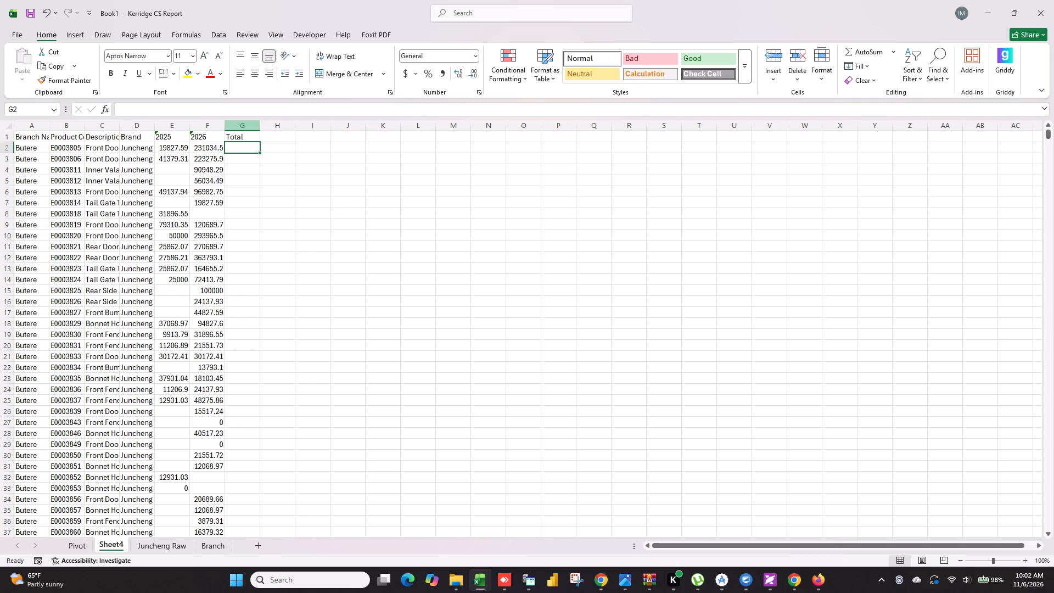
In G2, add the 2025 and 2026 values with =SUM(E2:F2) and fill the formula down through all product rows.
key("equal")
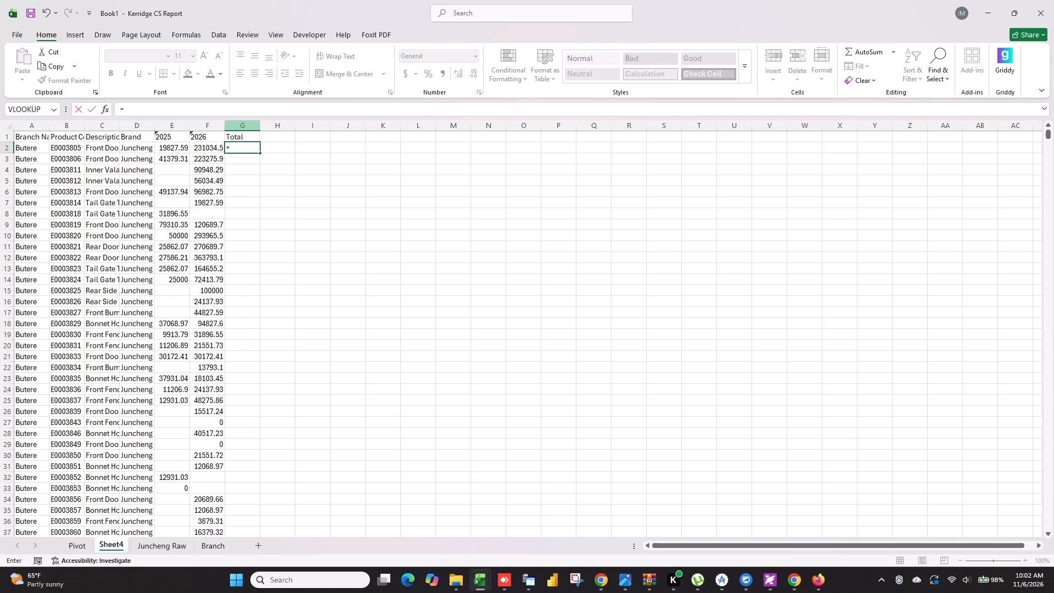
type("sum")
key("Tab")
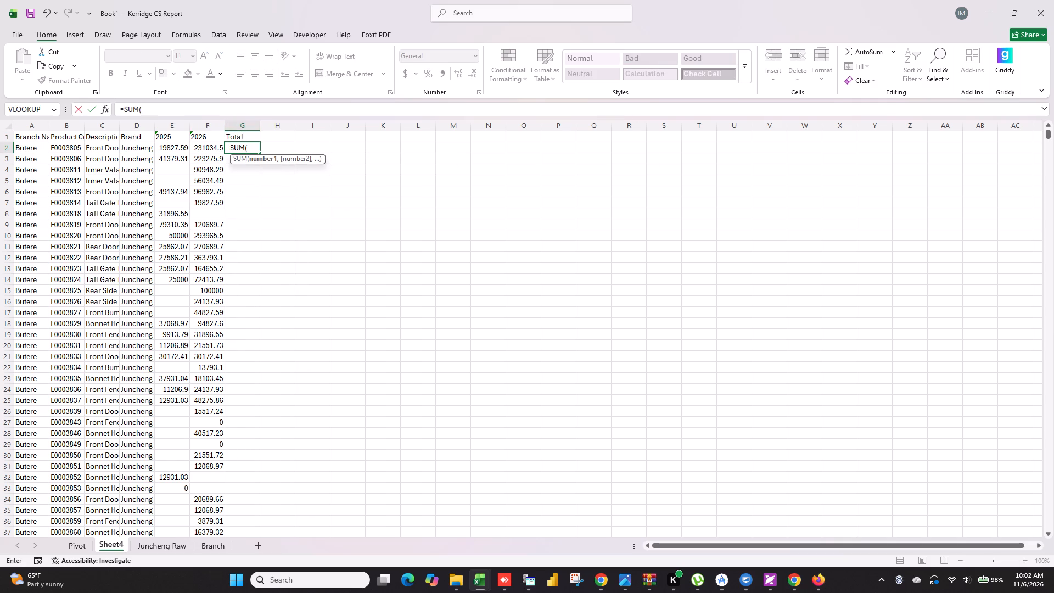
left_click_drag(180, 149, 204, 148)
key("Return")
left_click(236, 148)
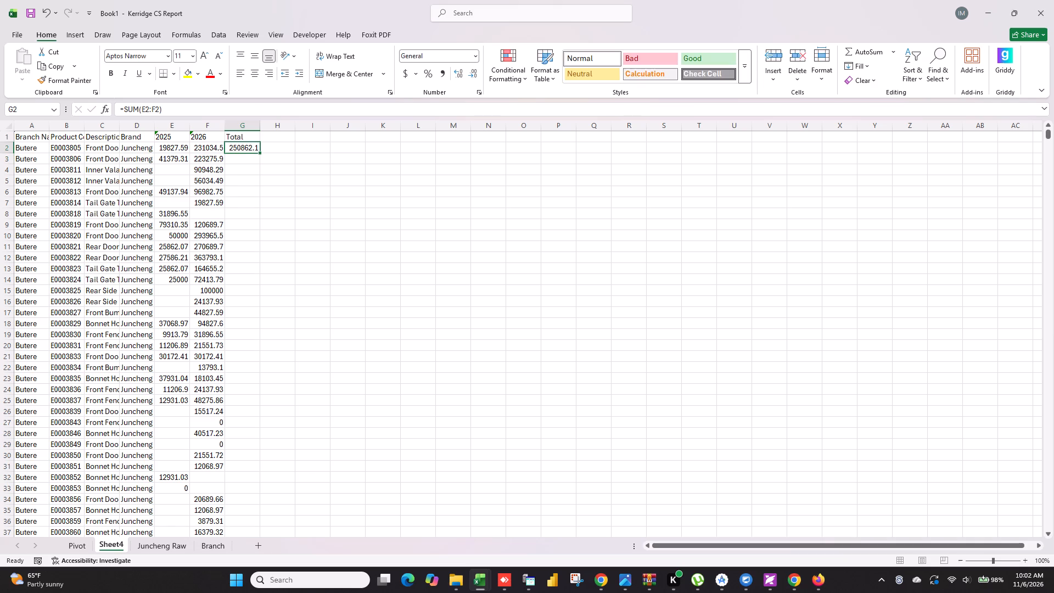
double_click(258, 153)
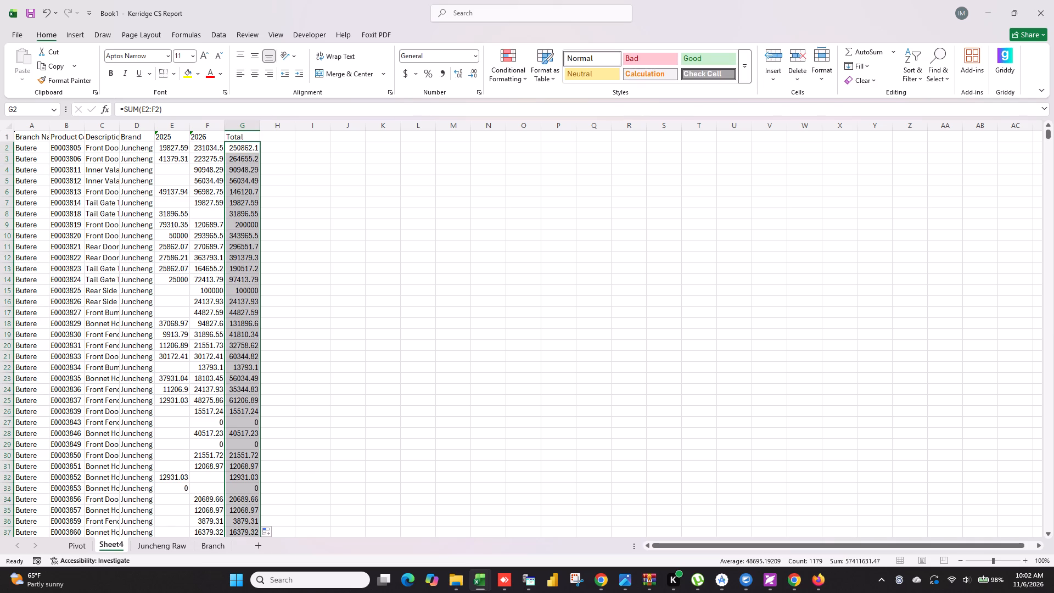
Turn on filters for the header row and sort the table by Total from largest to smallest.
left_click(251, 139)
left_click(217, 30)
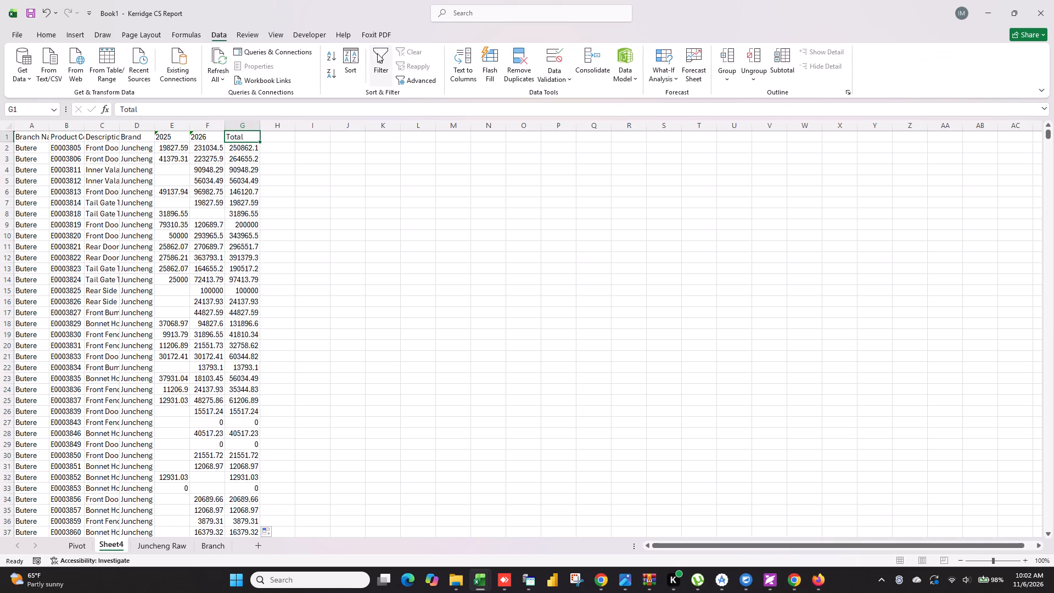
left_click(378, 53)
left_click(255, 137)
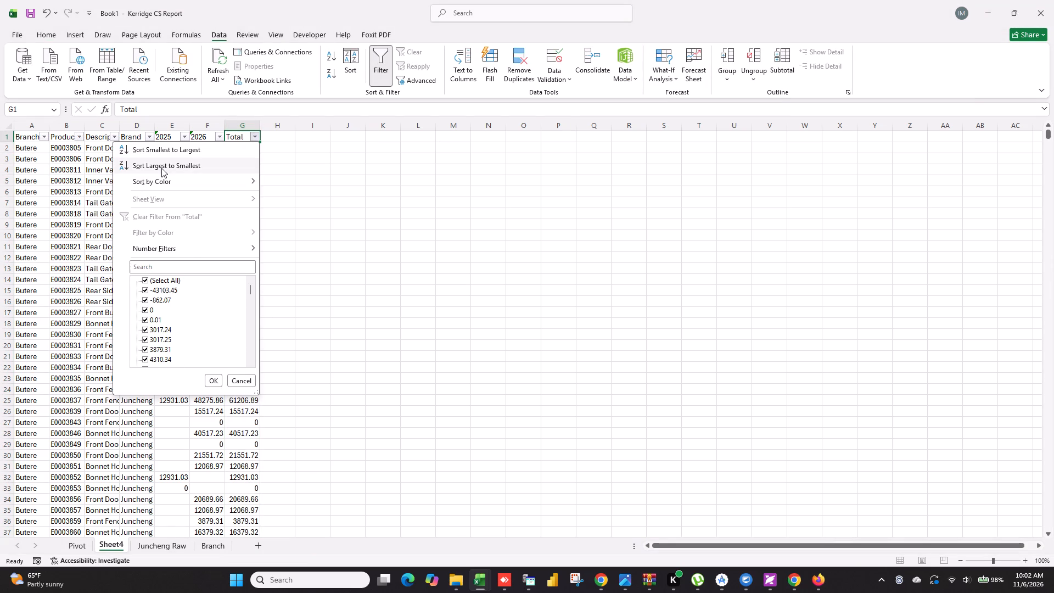
left_click(161, 168)
left_click(310, 268)
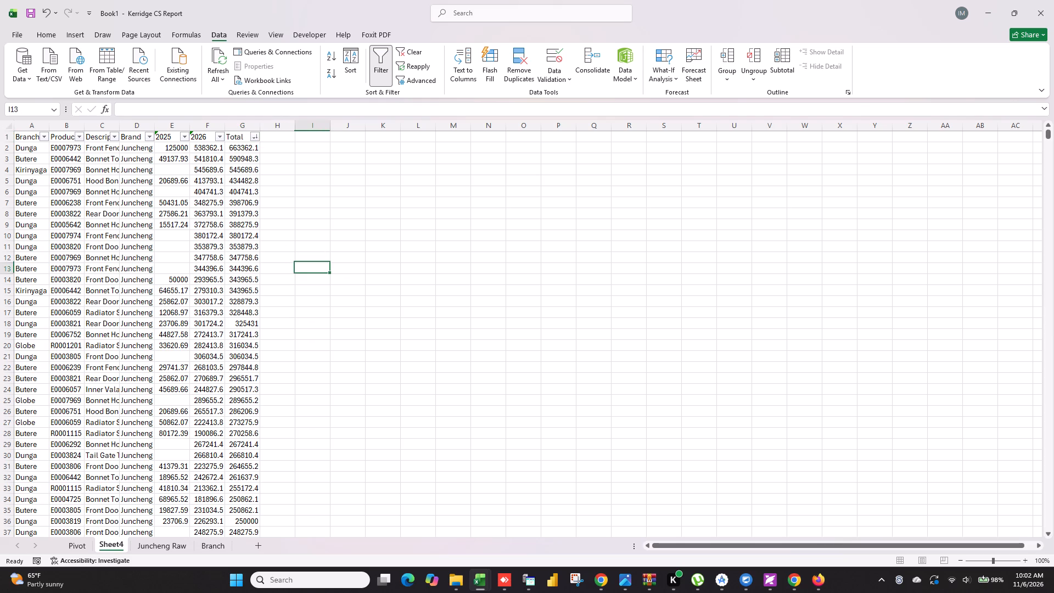
Apply the comma number format to the 2025, 2026 and Total columns.
left_click_drag(181, 130, 244, 135)
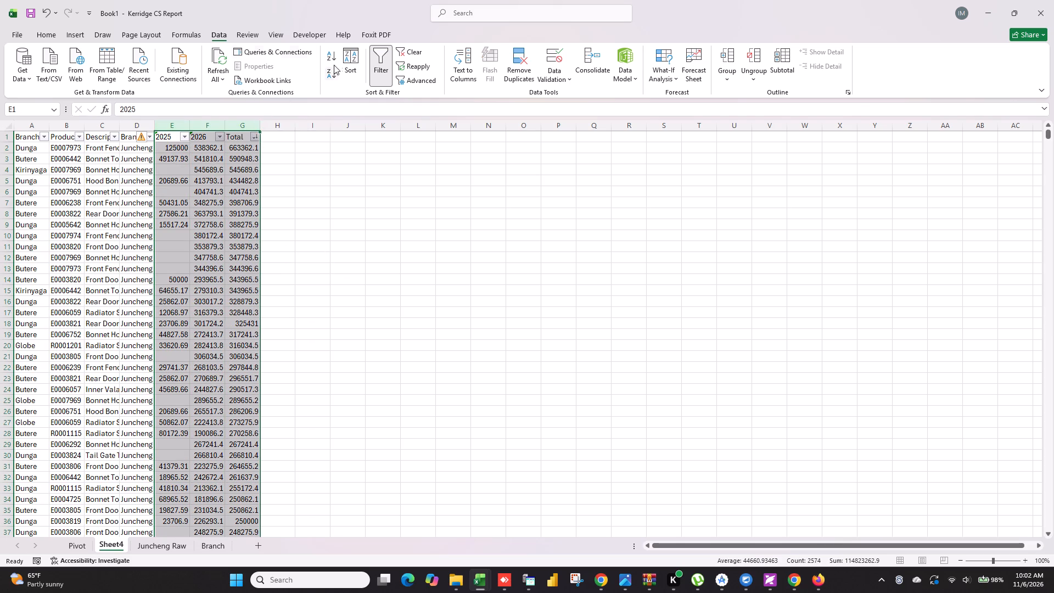
left_click(54, 33)
left_click(446, 75)
left_click(449, 234)
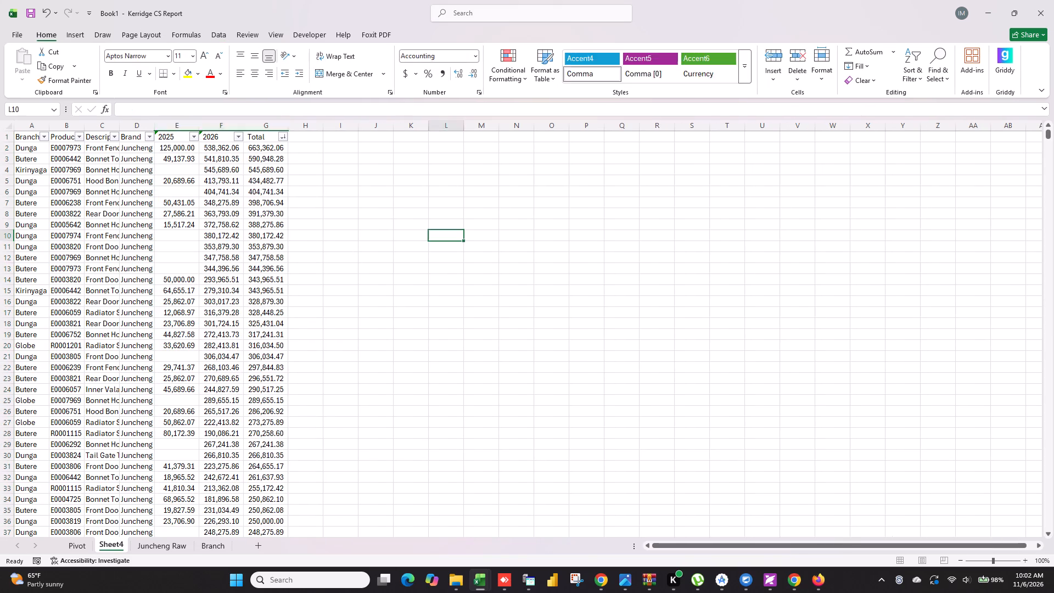
Make the header row A1:G1 bold.
left_click_drag(24, 137, 267, 137)
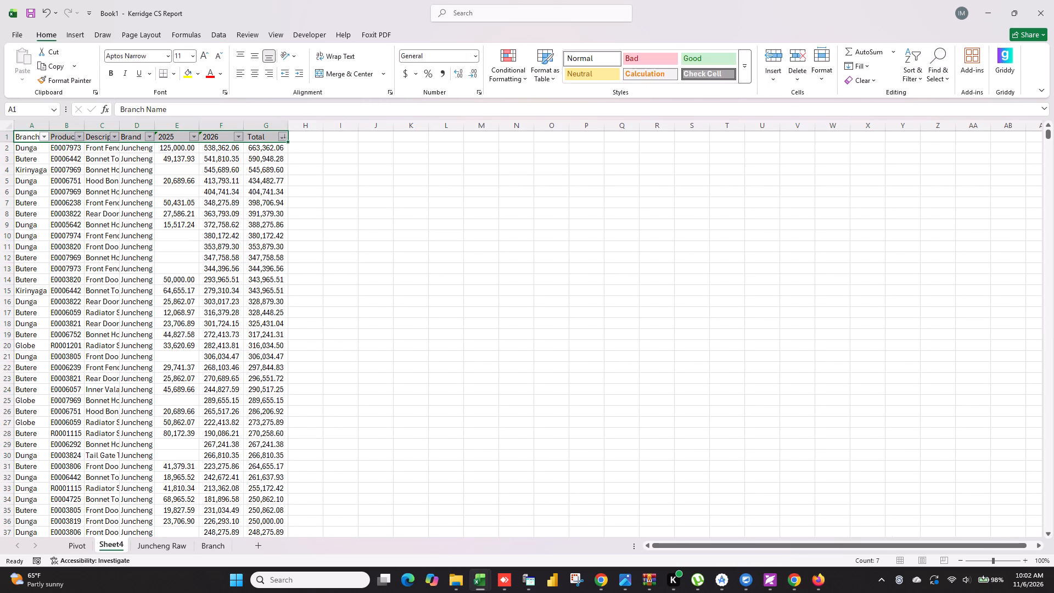
key("ctrl+b")
Freeze the top row of the product table sheet.
left_click(279, 32)
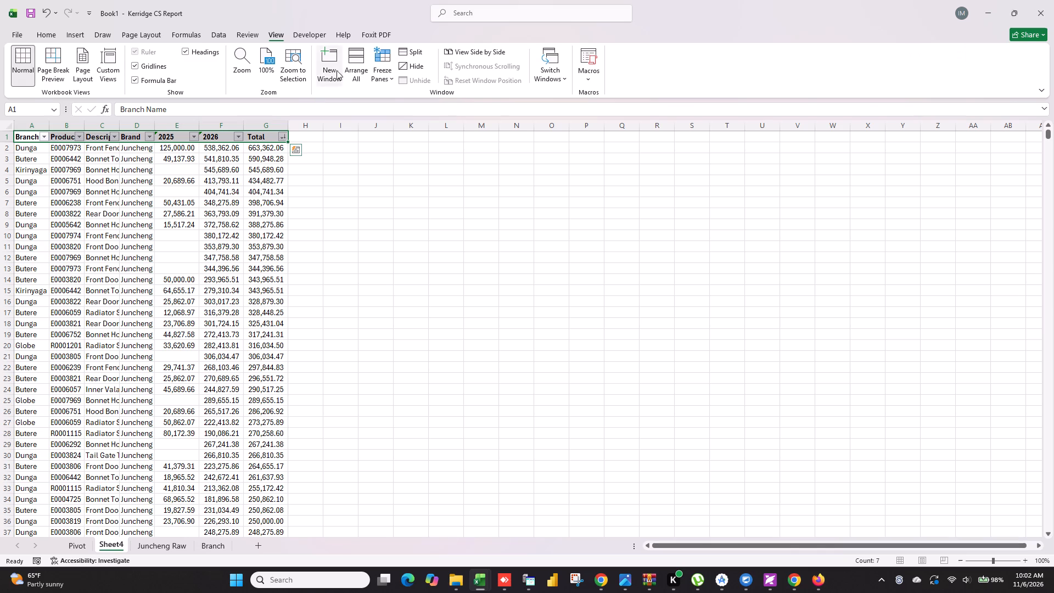
left_click(385, 80)
left_click(436, 131)
left_click(414, 237)
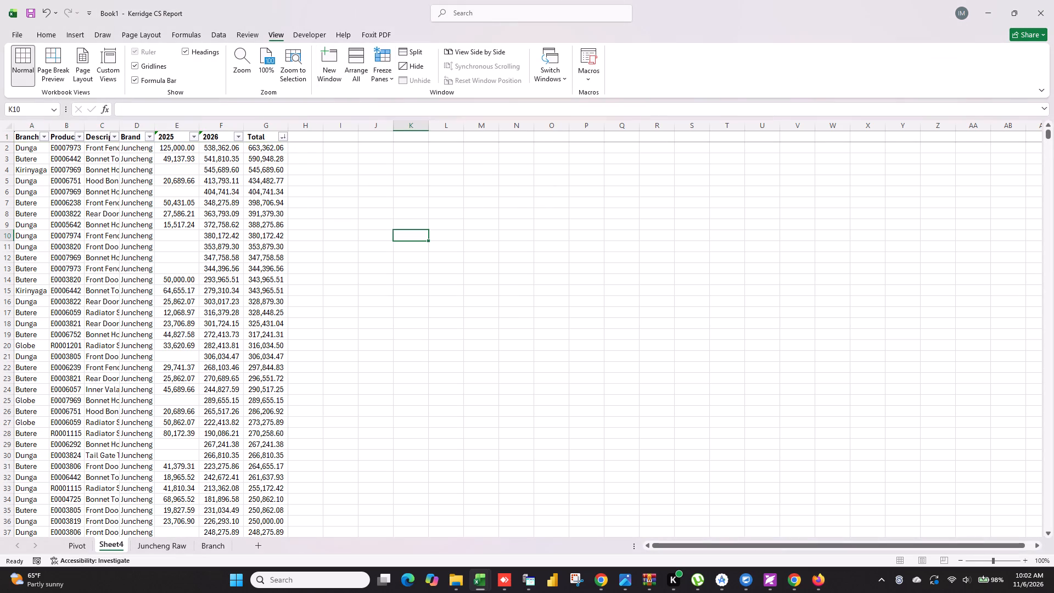
Widen the Description column so that the full product descriptions fit.
left_click_drag(122, 126, 214, 154)
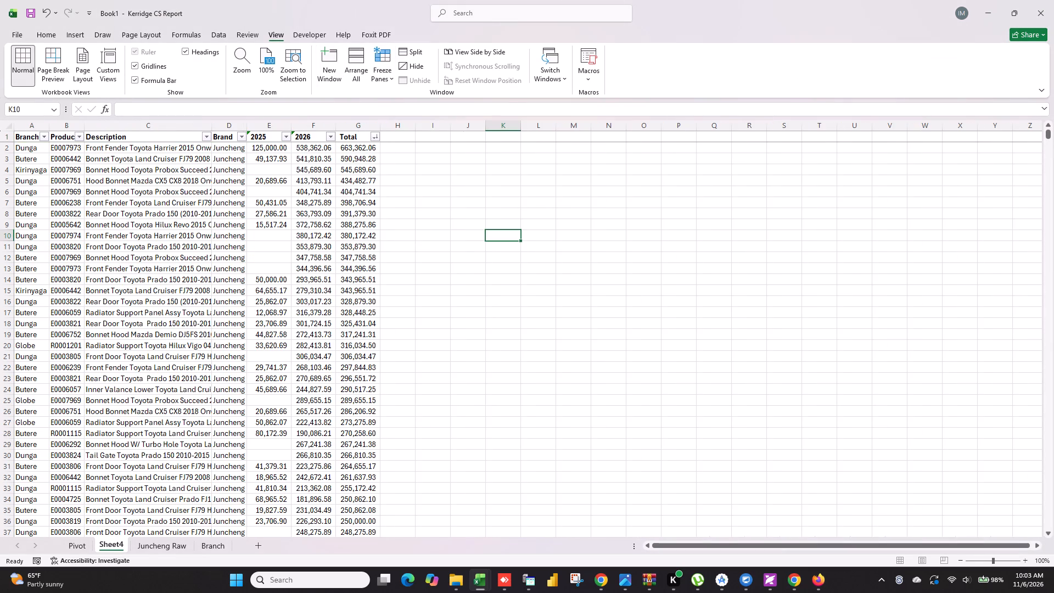
left_click_drag(213, 126, 278, 146)
left_click_drag(276, 123, 301, 129)
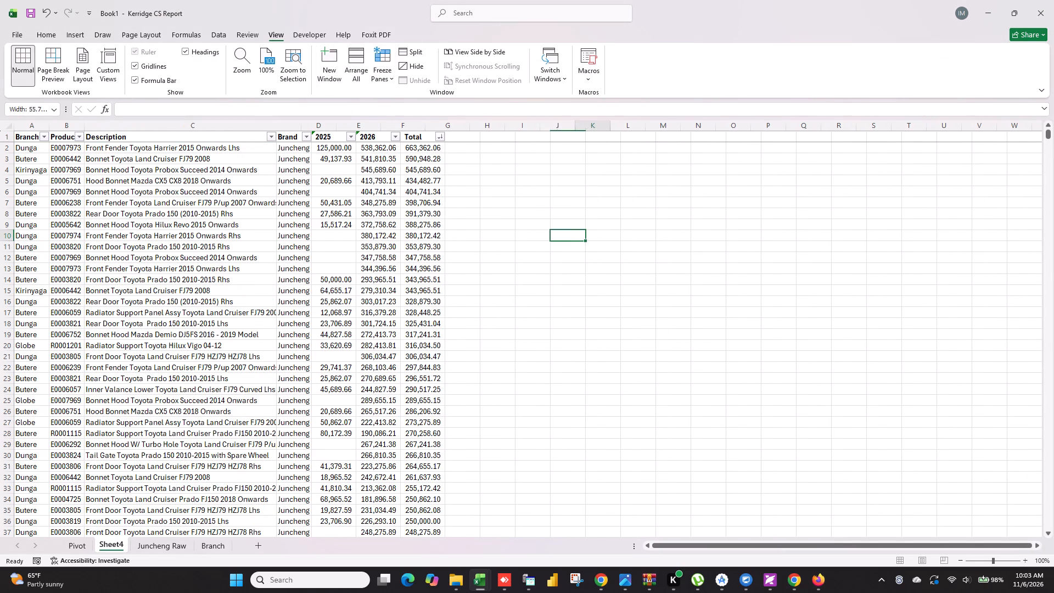
left_click_drag(301, 126, 337, 135)
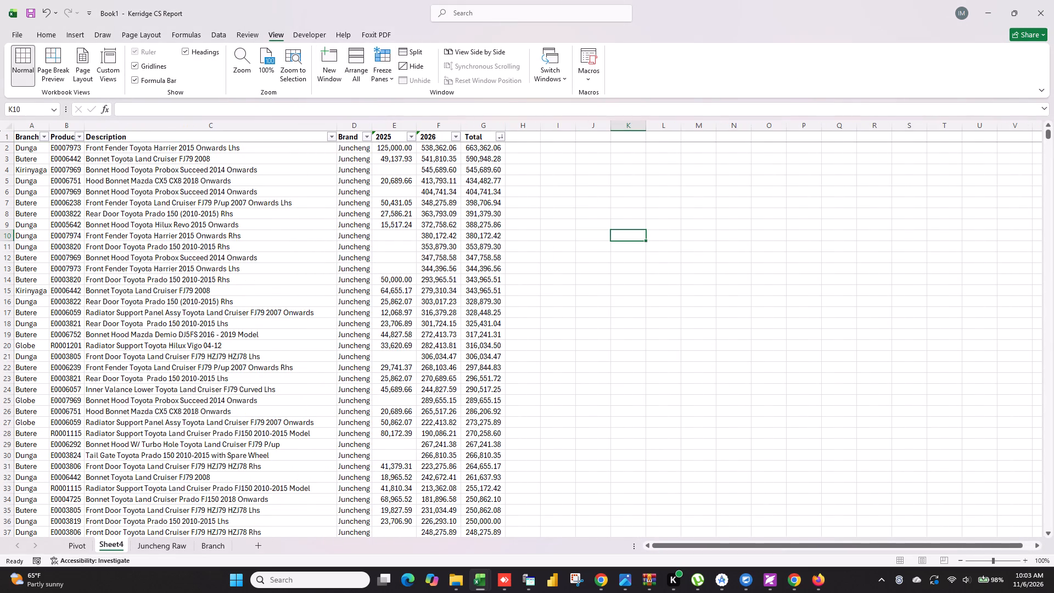
left_click_drag(336, 126, 315, 129)
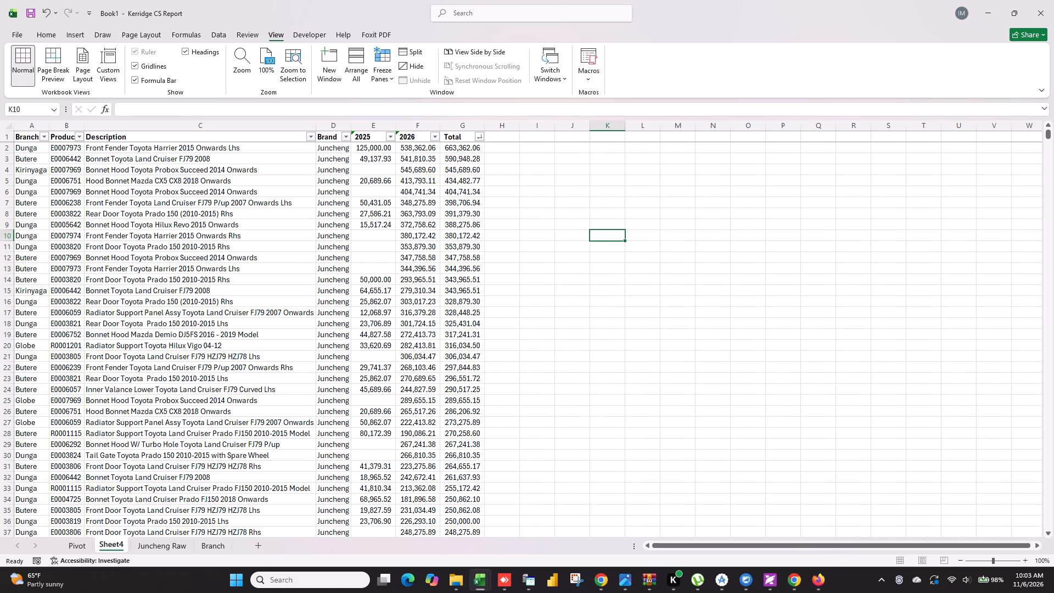
scroll(354, 362, "up", 7)
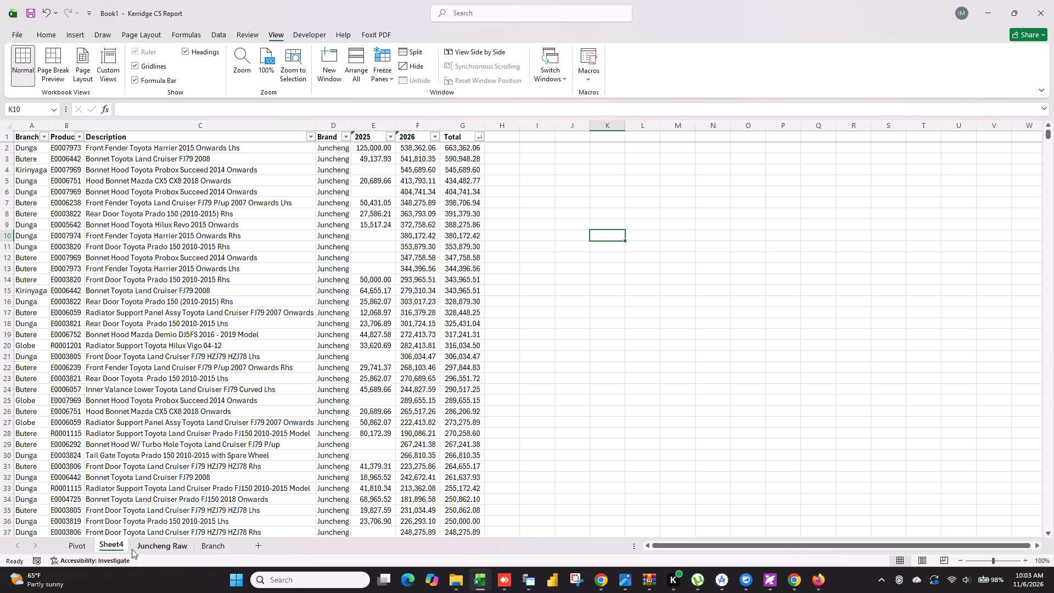
Rename Sheet4 as "Juncheng 2025-2026".
right_click(119, 545)
left_click(156, 426)
key("BackSpace")
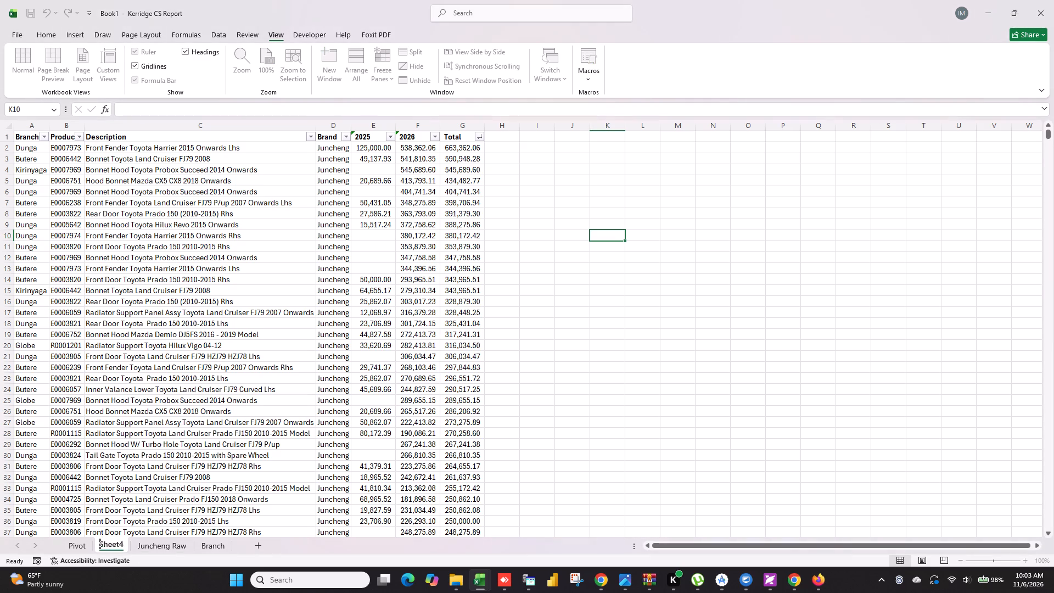
type("Juncheng")
key("space")
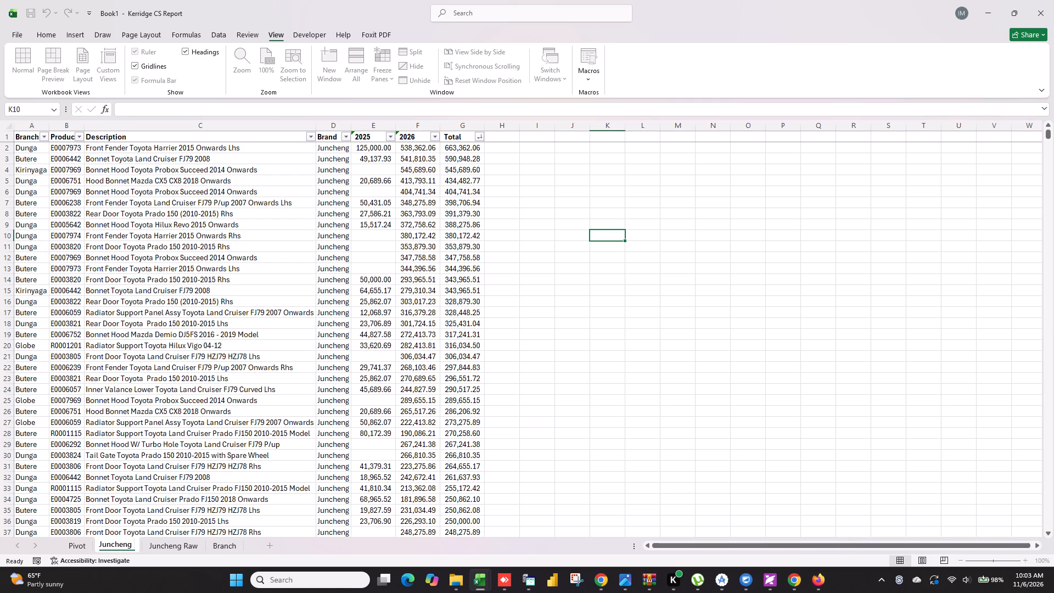
type("2025-2026")
key("Return")
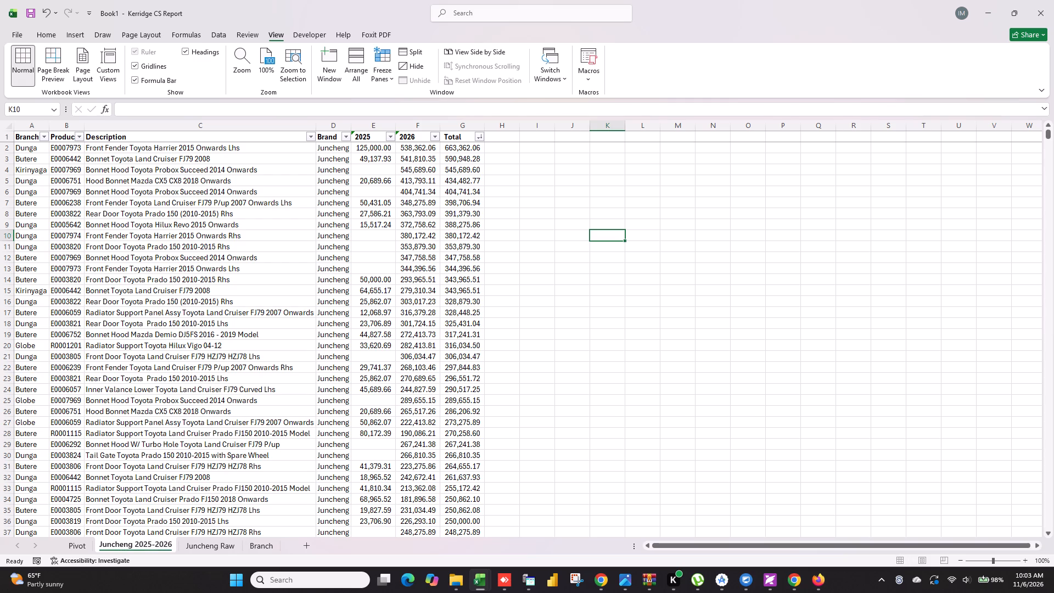
Replace the lookup formulas in the Description and Brand columns with their values by copying and pasting them in place.
left_click(12, 38)
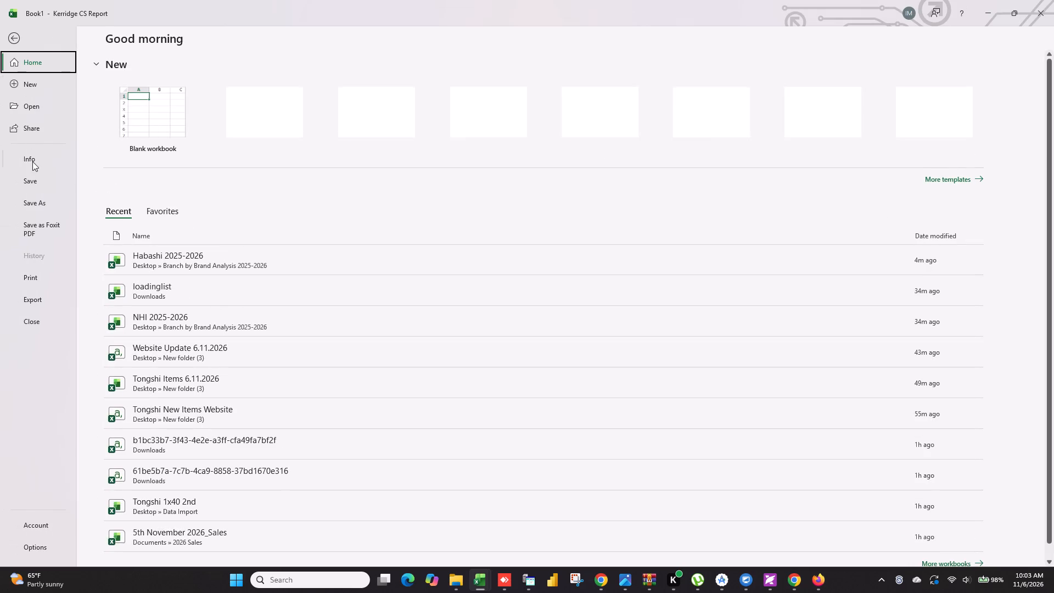
key("Escape")
left_click_drag(248, 128, 311, 133)
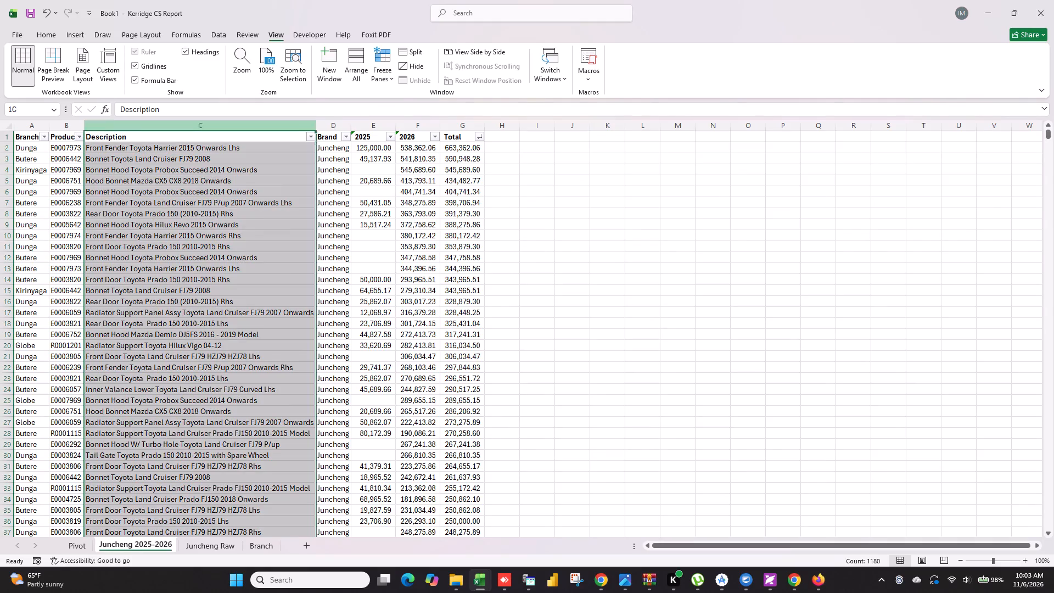
left_click_drag(311, 133, 317, 133)
right_click(269, 126)
left_click(310, 167)
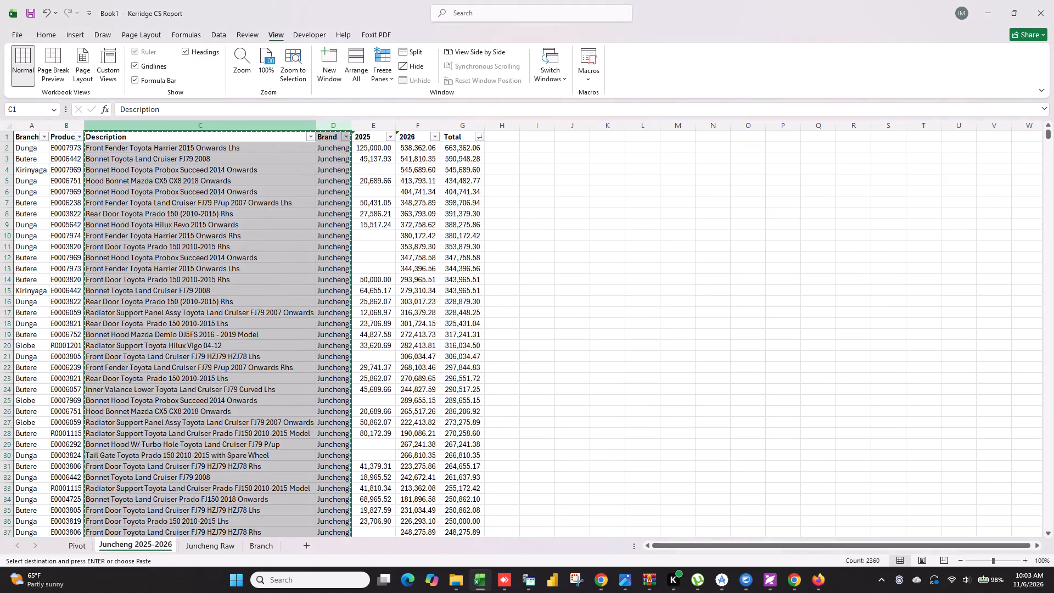
right_click(253, 124)
left_click_drag(302, 195, 307, 195)
left_click(630, 187)
key("Escape")
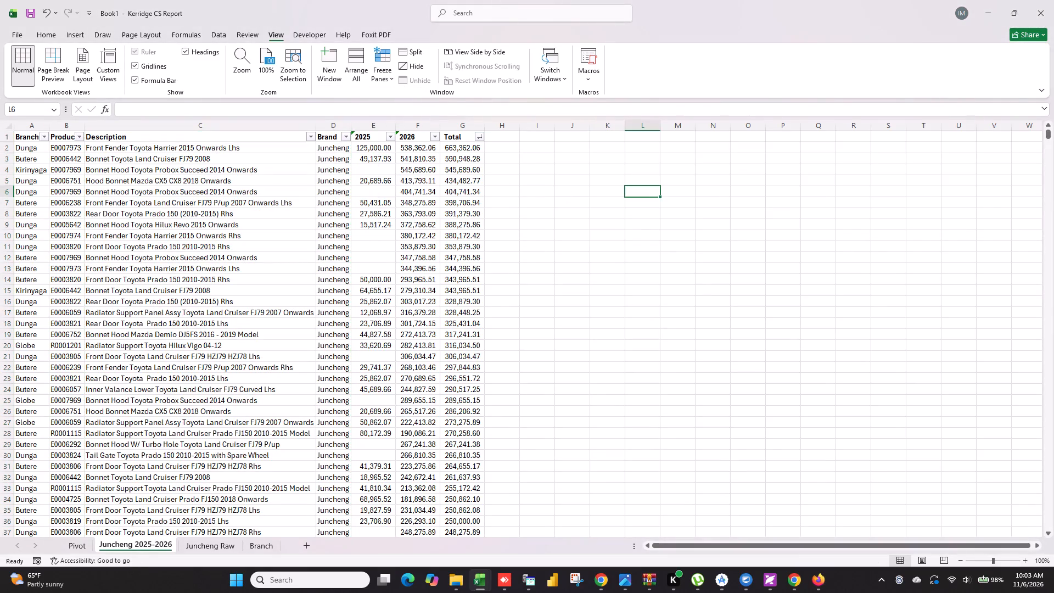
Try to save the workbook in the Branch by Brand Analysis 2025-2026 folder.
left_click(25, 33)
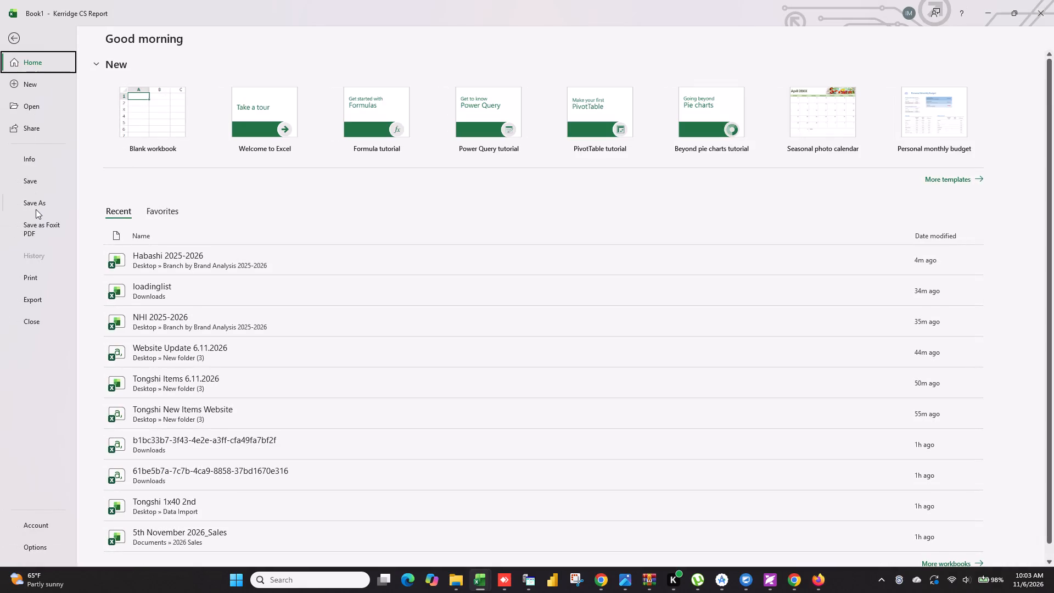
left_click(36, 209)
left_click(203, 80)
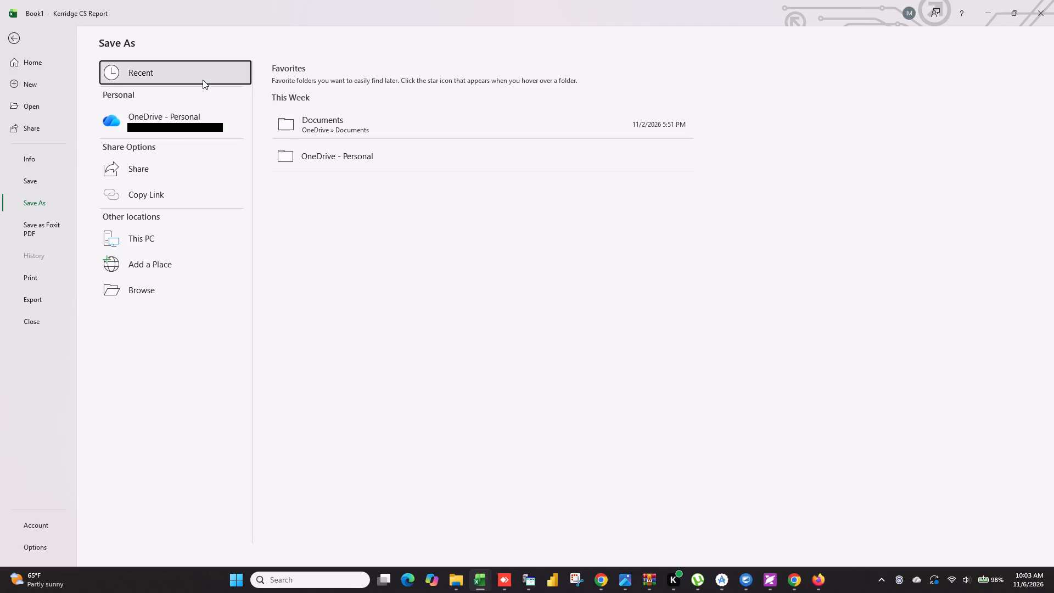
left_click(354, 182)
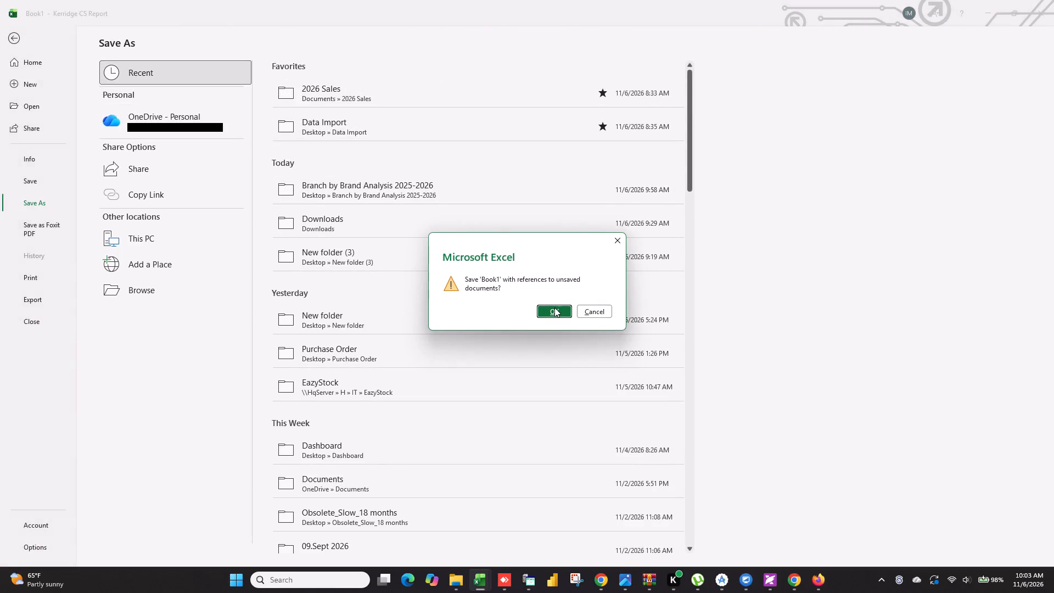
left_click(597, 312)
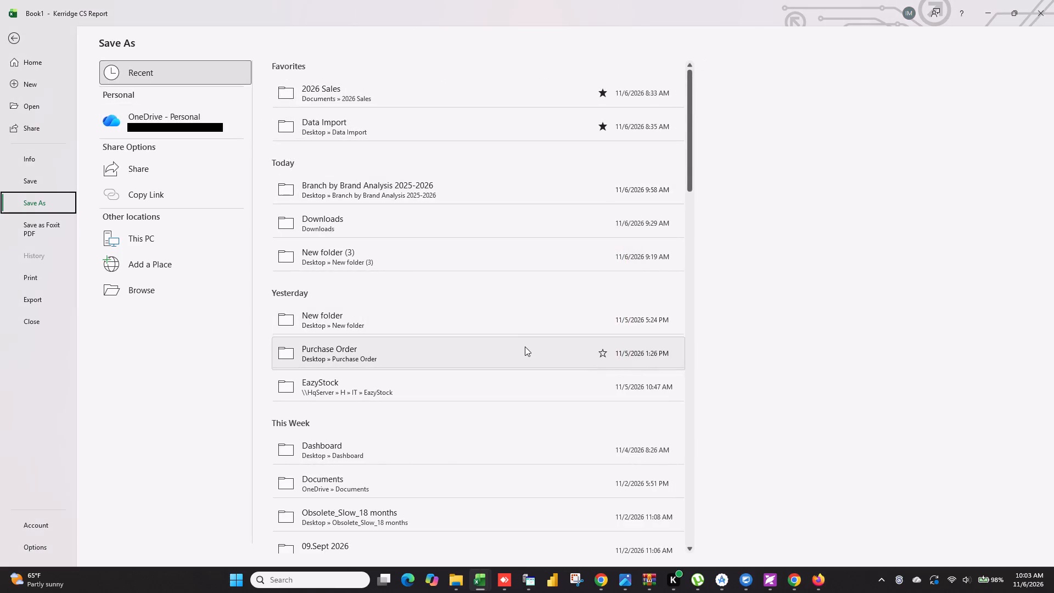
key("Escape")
Check the Juncheng Raw, Branch and Pivot sheets and return to the Juncheng 2025-2026 sheet.
left_click(378, 195)
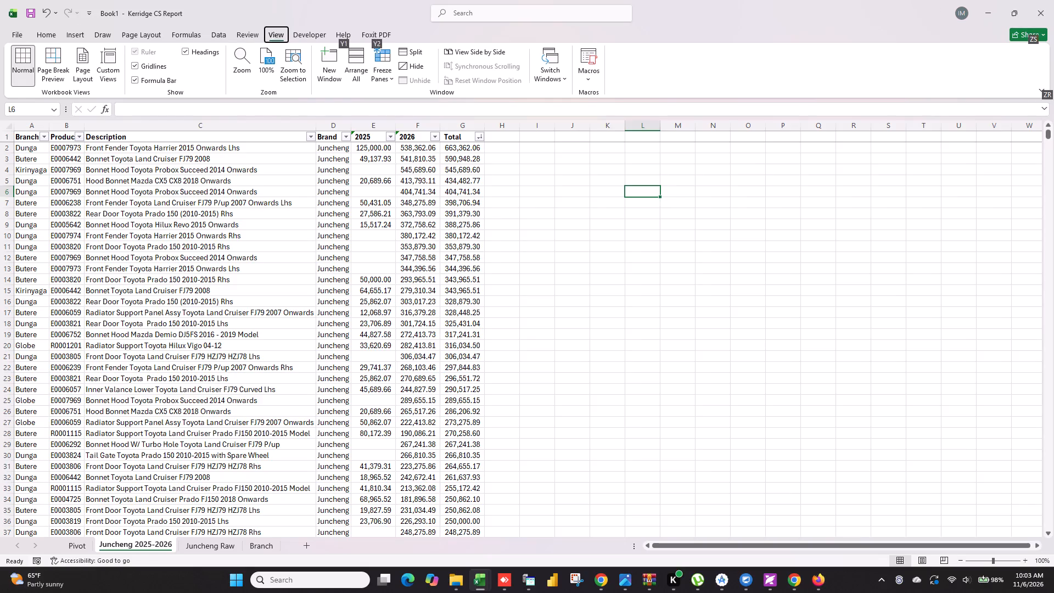
left_click(259, 220)
left_click(206, 551)
left_click(234, 280)
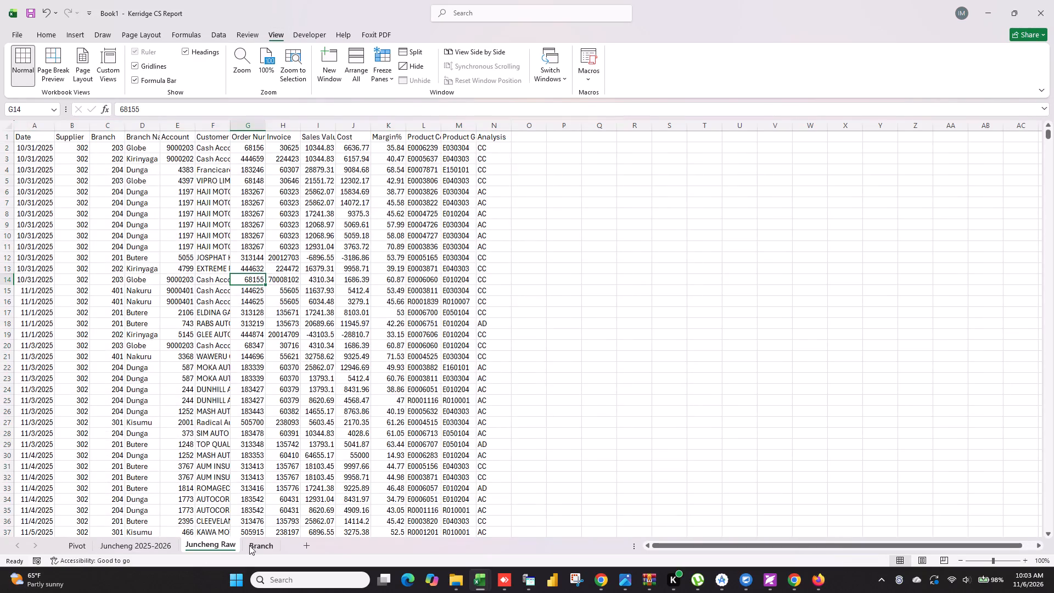
left_click(254, 545)
left_click(80, 546)
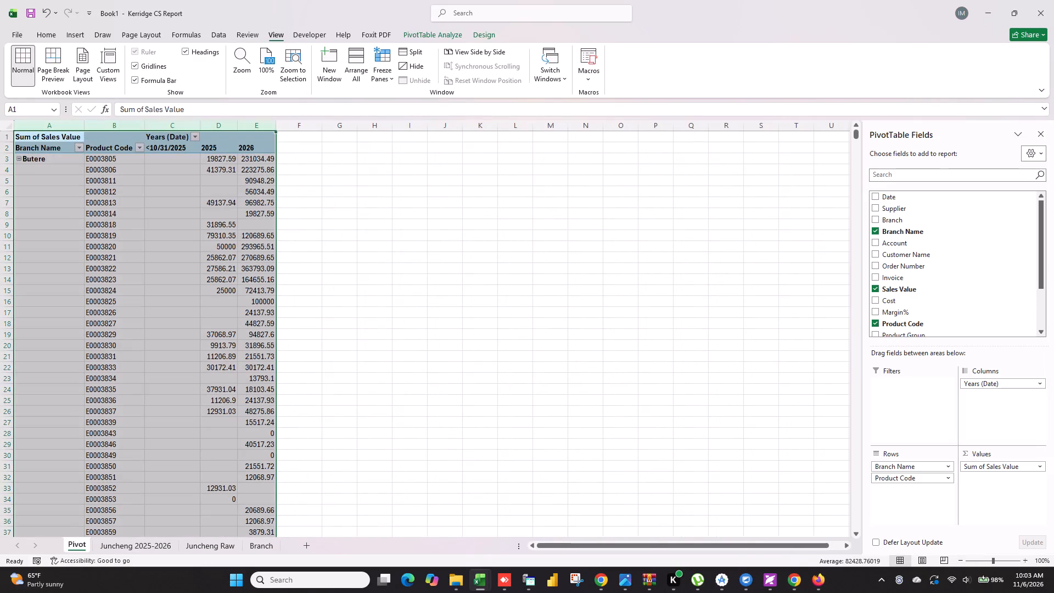
left_click(146, 546)
Save the workbook as "Juncheng 2025-2026" in the Branch by Brand Analysis 2025-2026 folder, accepting references to unsaved documents.
left_click(11, 35)
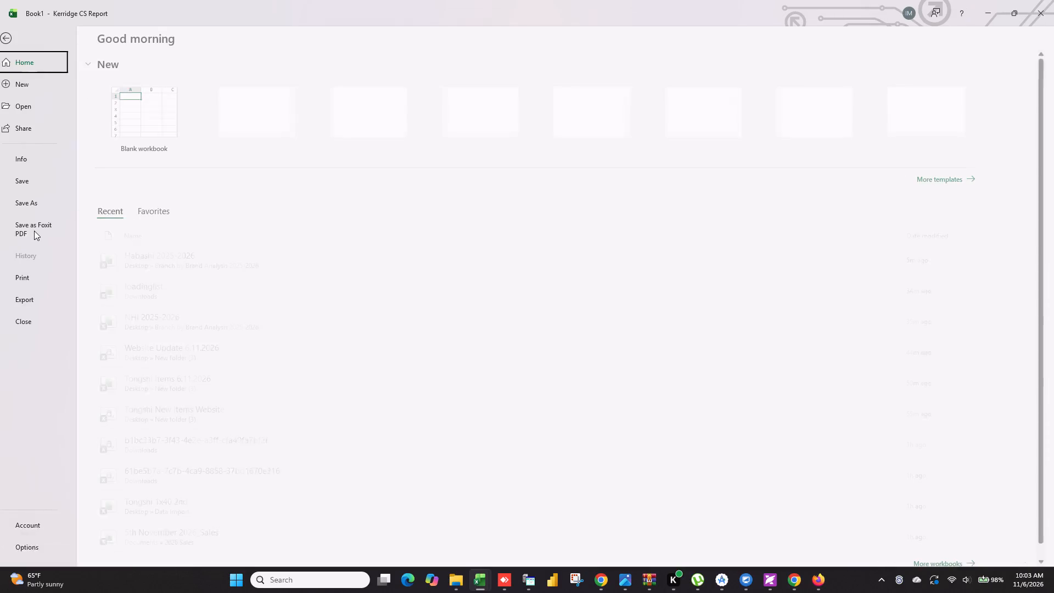
left_click(38, 209)
left_click(159, 77)
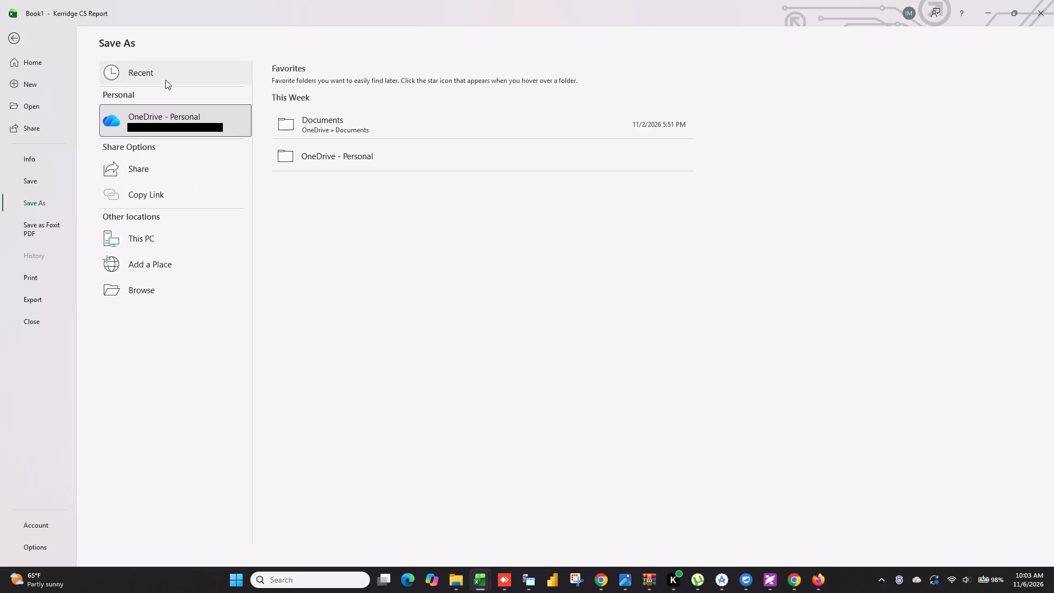
left_click(369, 174)
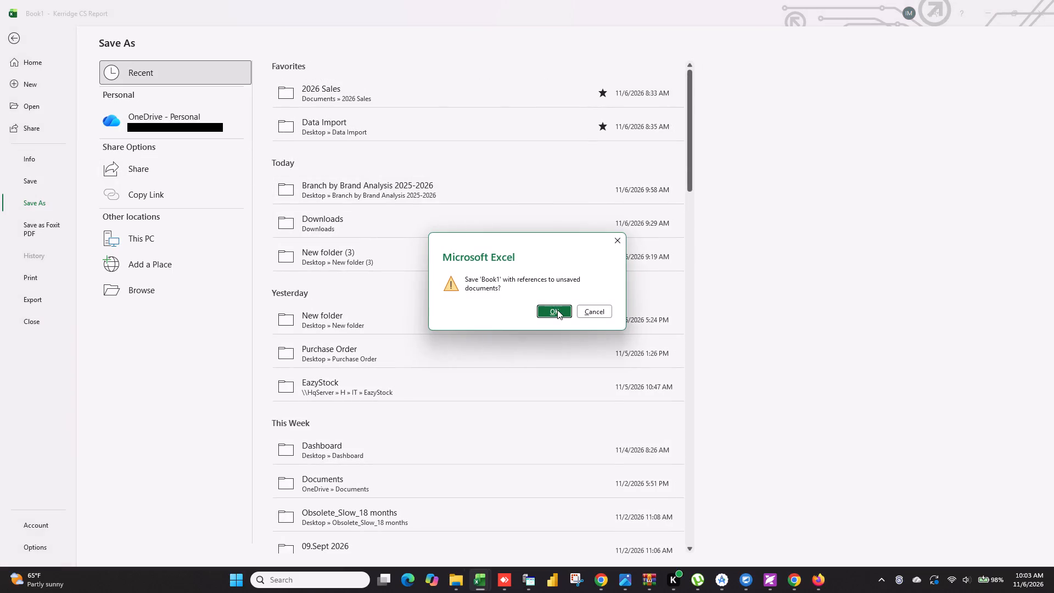
left_click(557, 310)
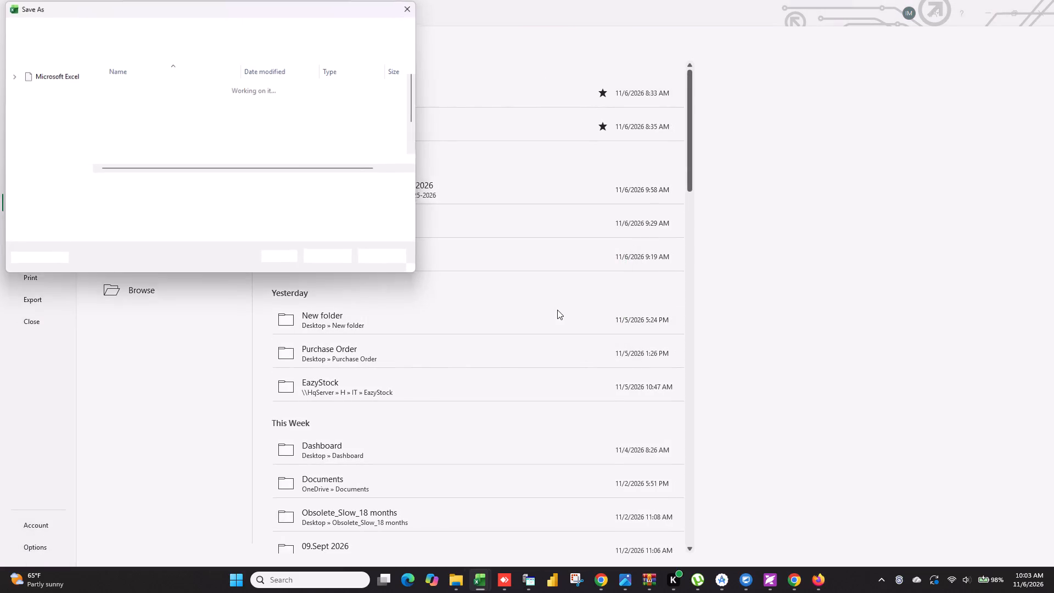
key("BackSpace")
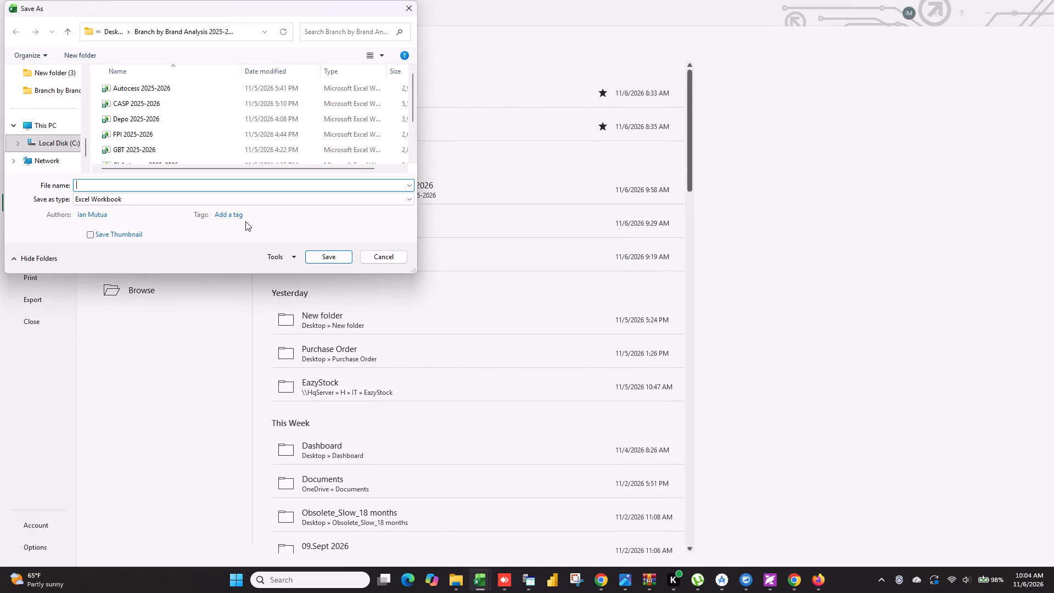
type("Juncheng")
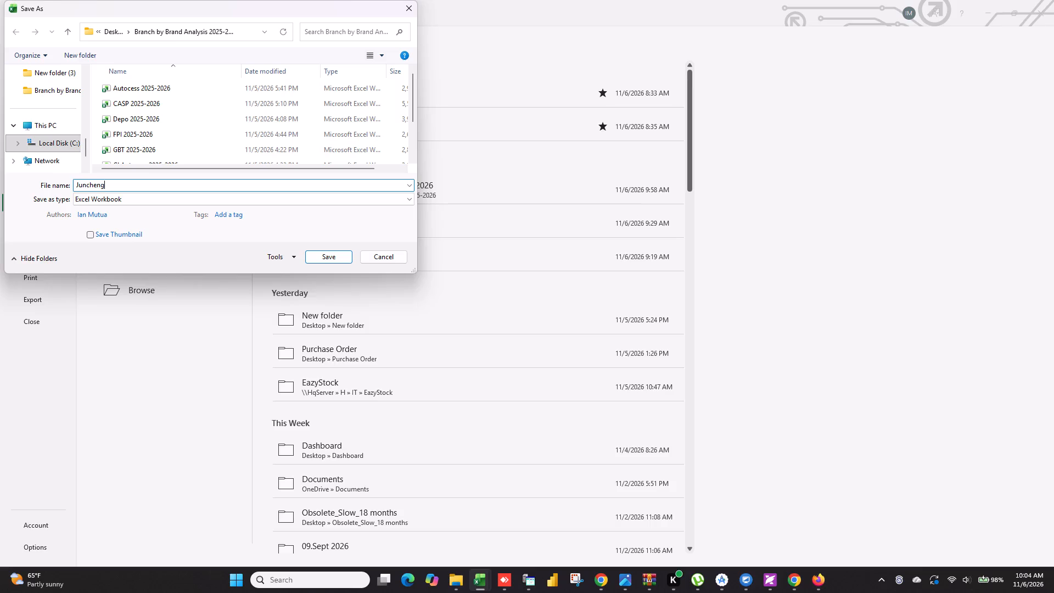
key("space")
type("2025-2026")
key("Return")
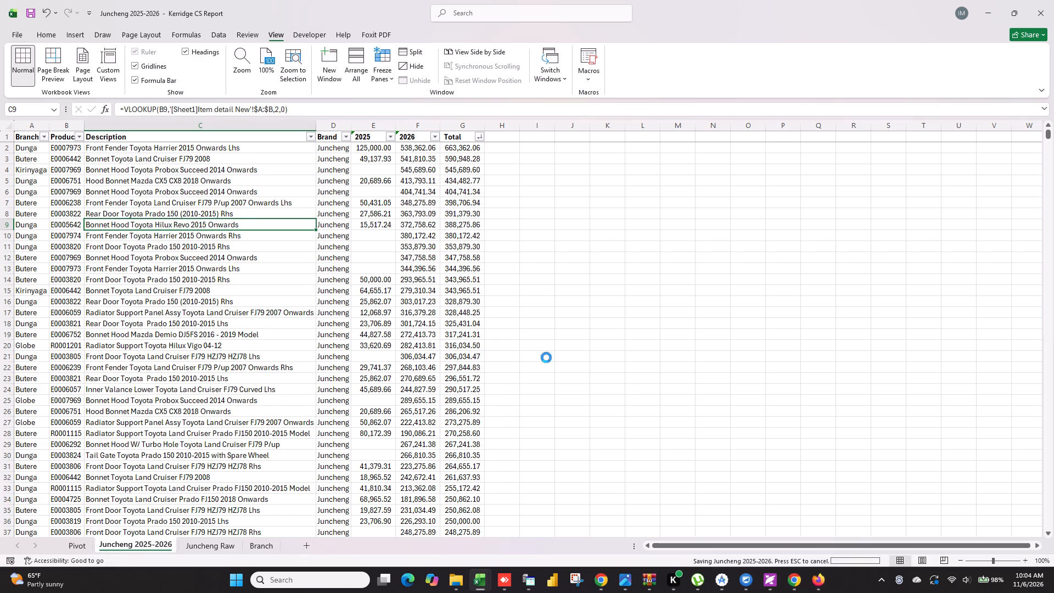
Replace the lookup formulas in the Description column of the Juncheng 2025-2026 sheet with their values by copying and pasting in place.
left_click(190, 279)
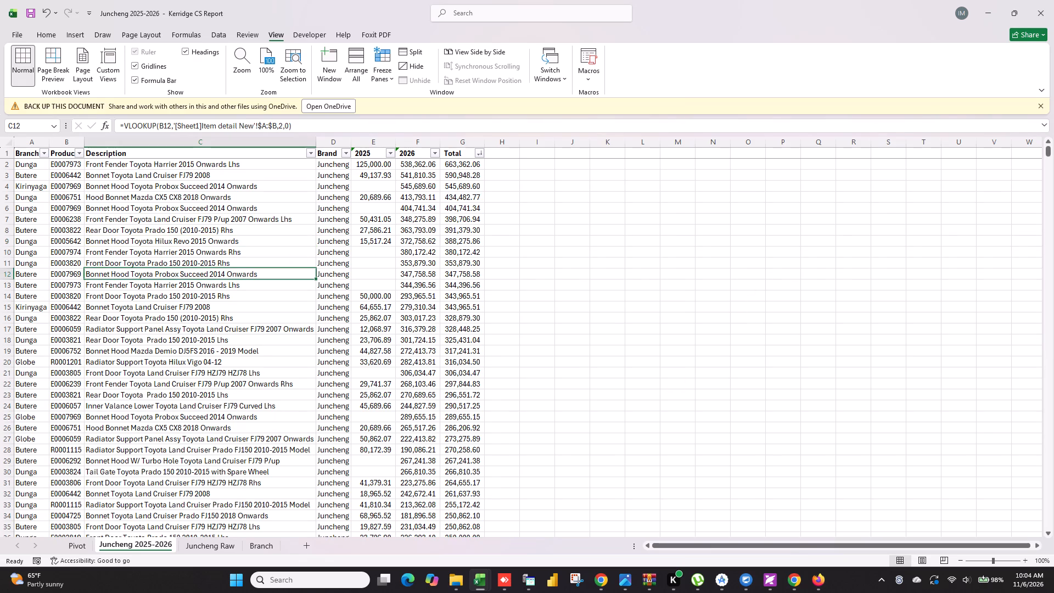
left_click(204, 147)
right_click(204, 147)
left_click(141, 237)
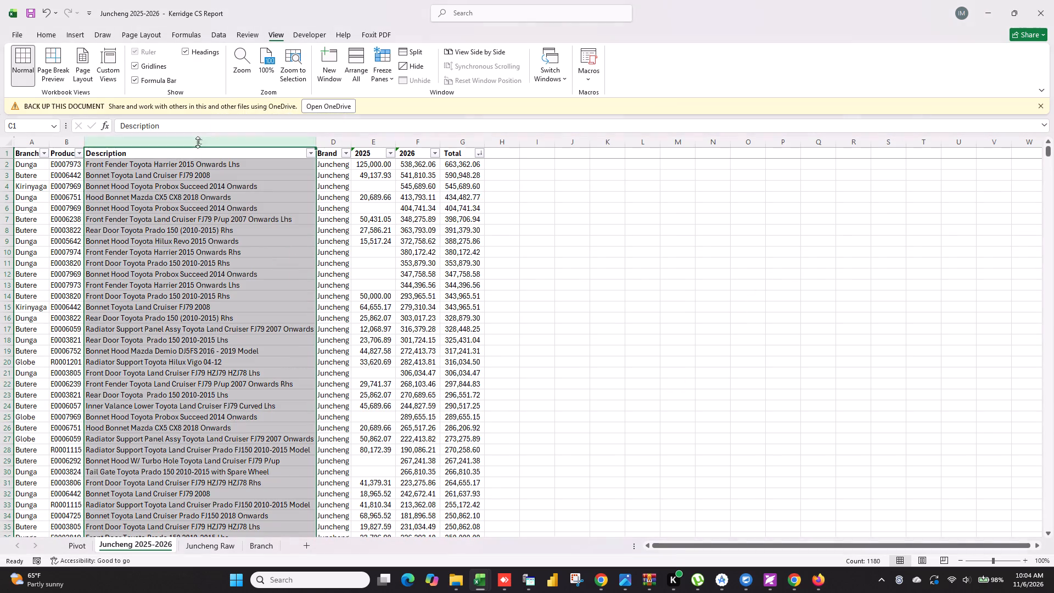
left_click(214, 179)
left_click(245, 181)
left_click(344, 193)
left_click(195, 250)
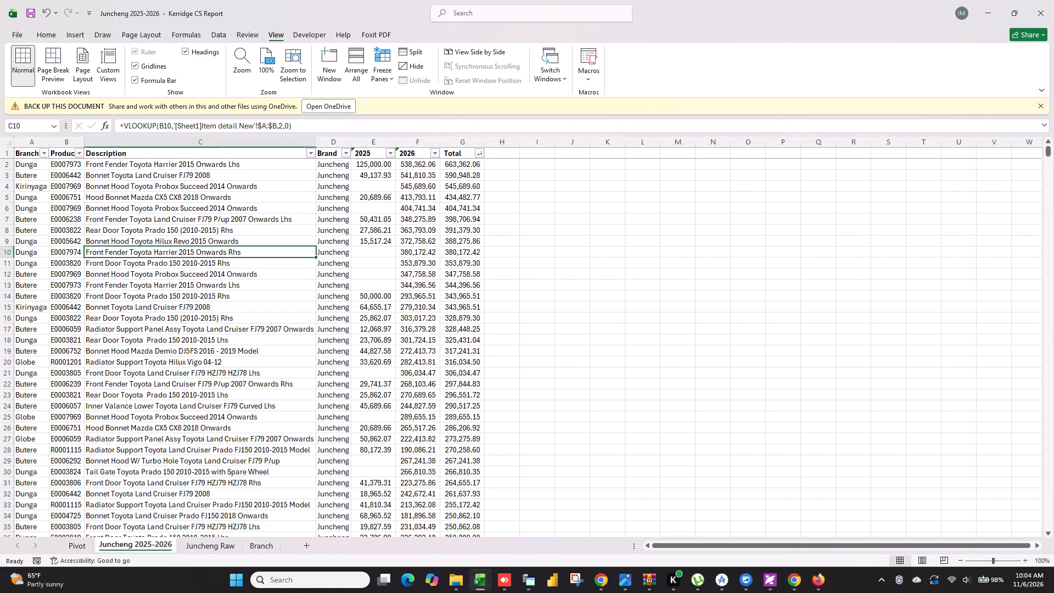
left_click(240, 143)
right_click(240, 143)
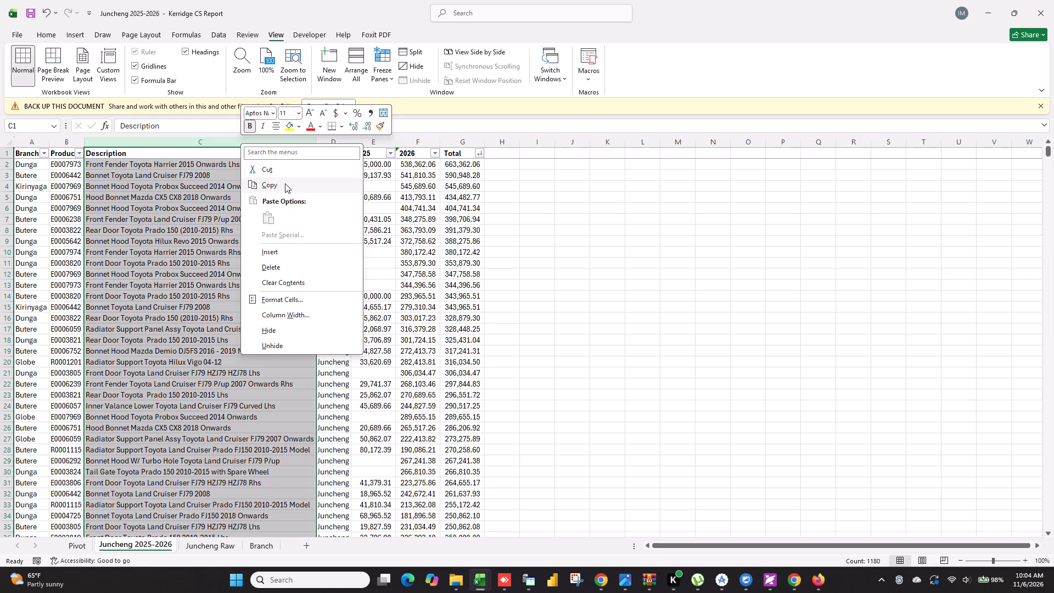
left_click(285, 183)
right_click(249, 146)
left_click(296, 226)
left_click(715, 270)
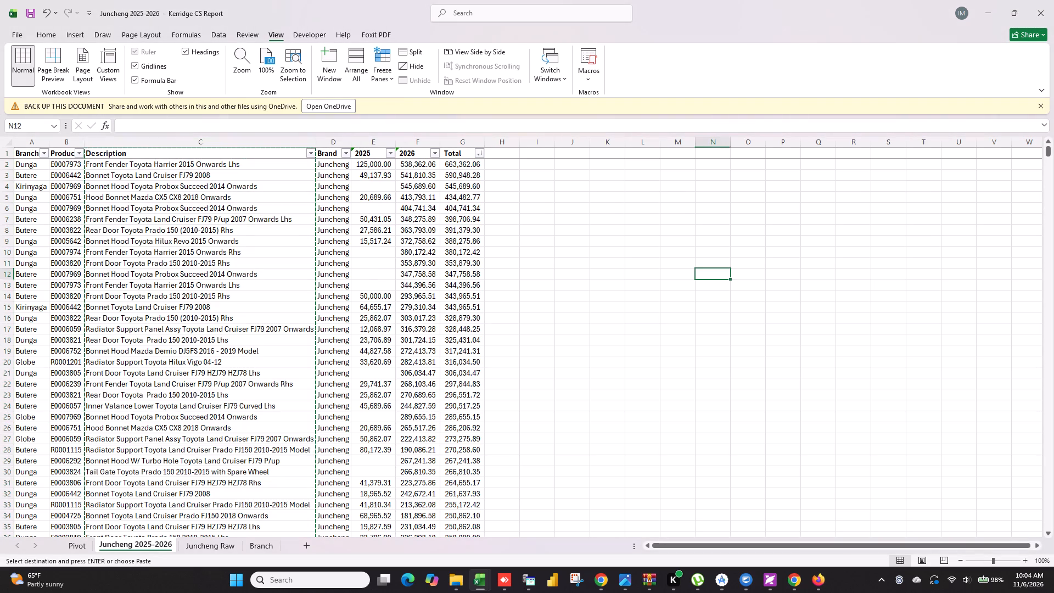
key("Escape")
Replace the Brand column's lookup formulas with their values by copying the column and pasting values over itself.
left_click(323, 208)
left_click(344, 139)
right_click(343, 139)
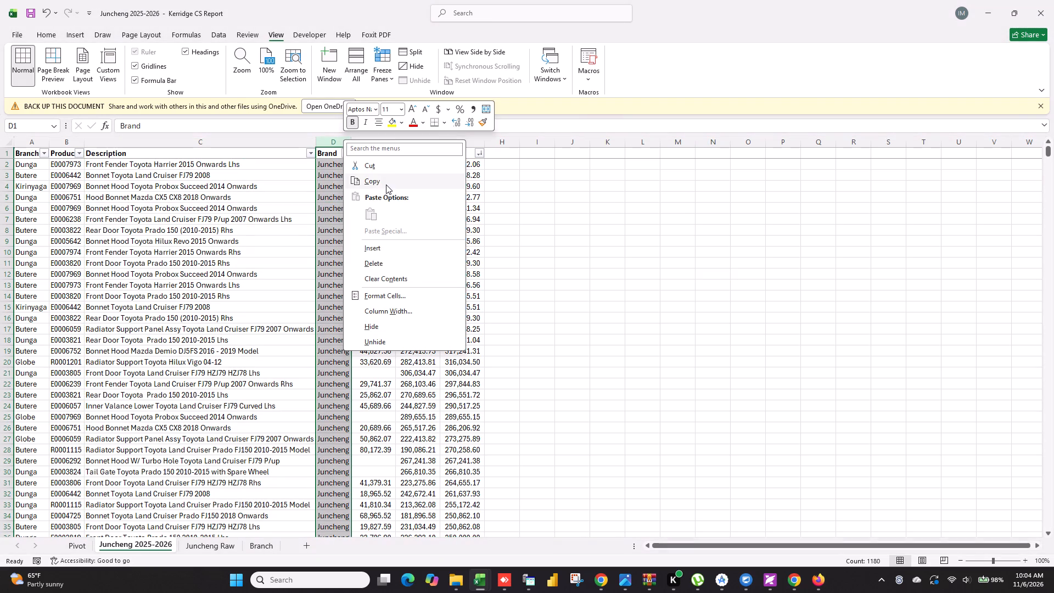
left_click(385, 183)
right_click(333, 142)
left_click(374, 211)
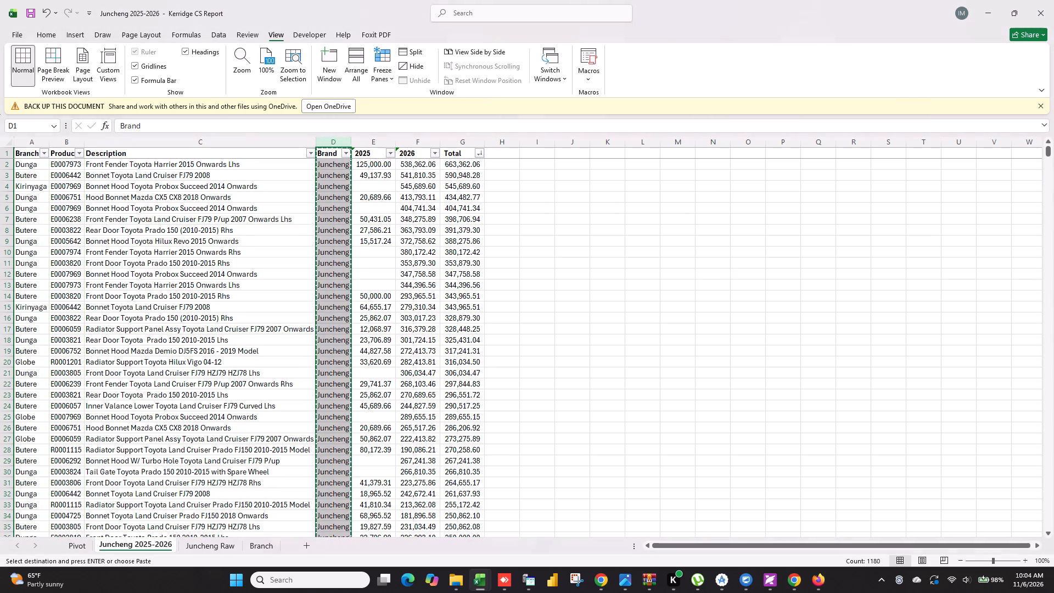
left_click(743, 278)
key("Escape")
Save the Juncheng 2025-2026 workbook and spot-check cells in the Brand, Description and 2026 columns.
double_click(30, 8)
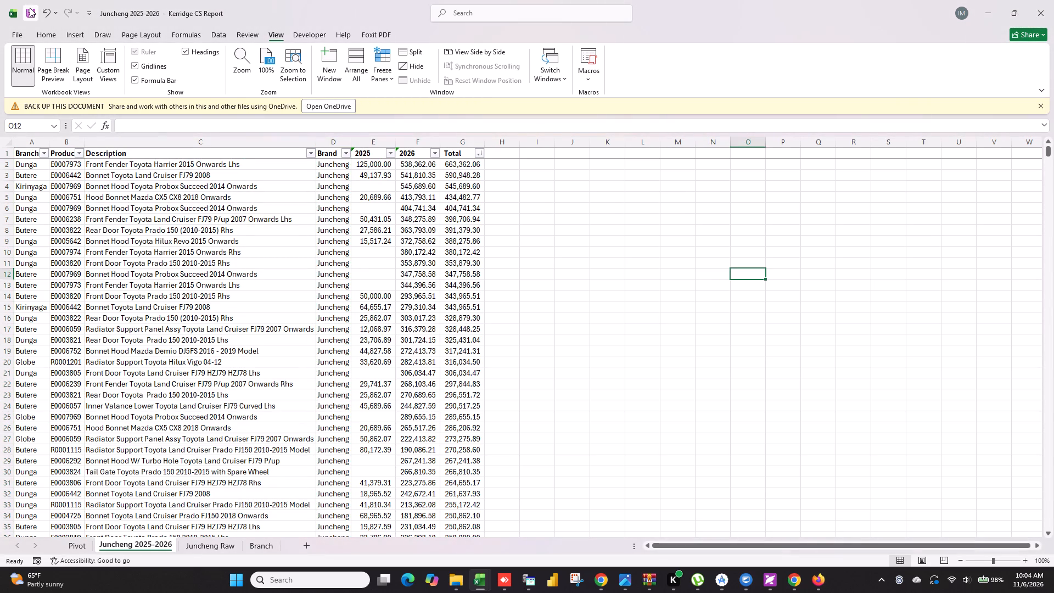
left_click(361, 233)
left_click(344, 234)
left_click(219, 279)
left_click(401, 289)
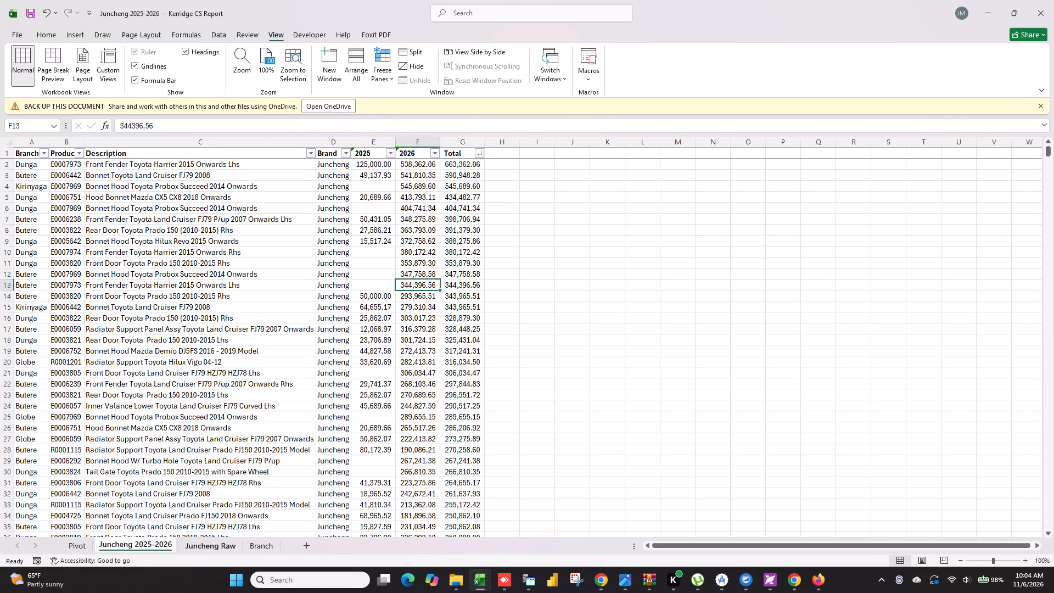
Switch to the Kerridge Supplier Sales window and close the finished Juncheng report in the Report Generator.
left_click(528, 577)
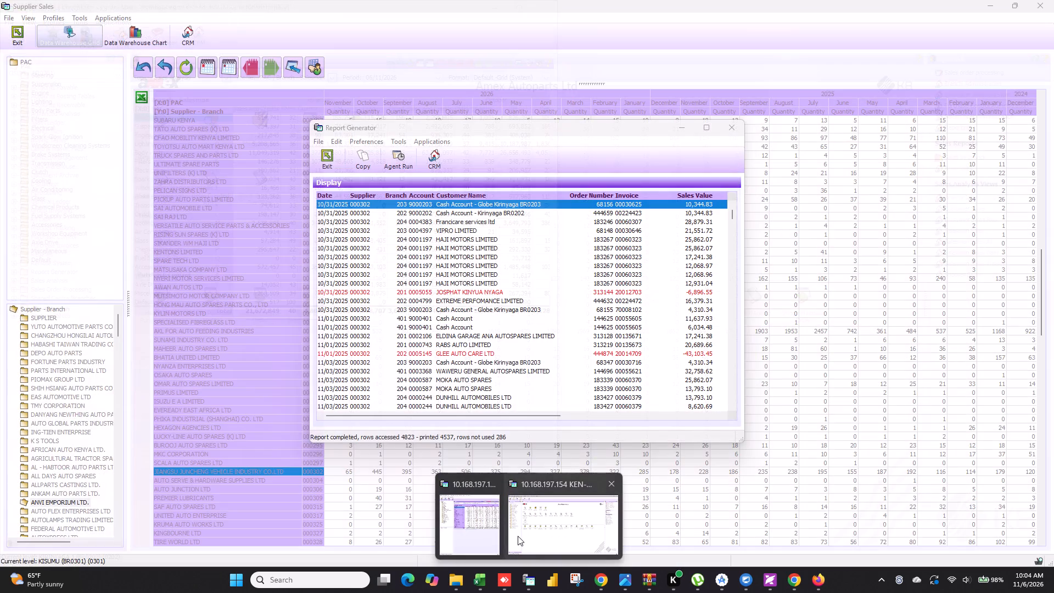
left_click(518, 536)
left_click(327, 153)
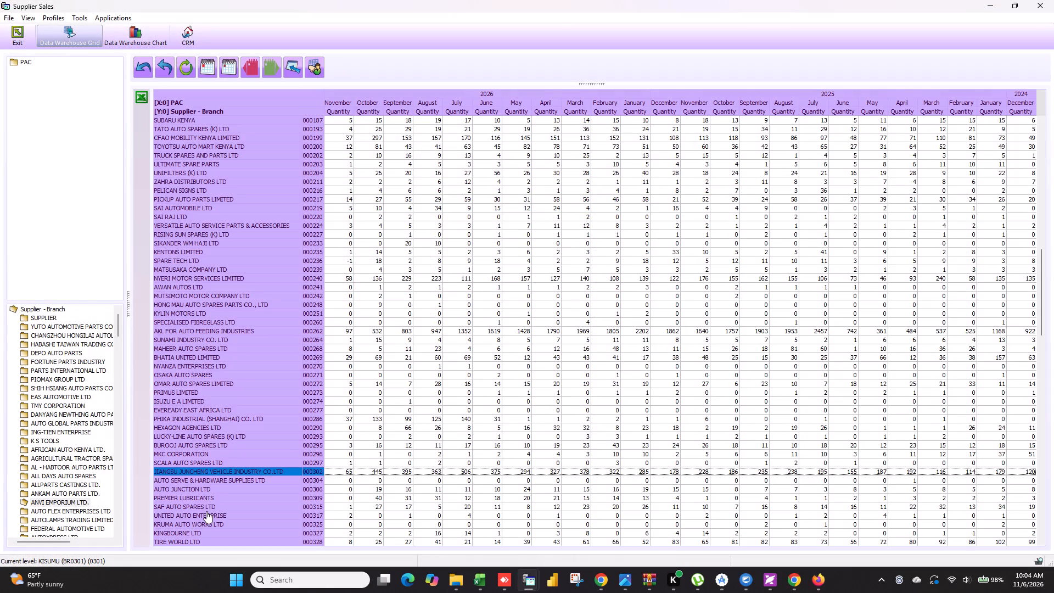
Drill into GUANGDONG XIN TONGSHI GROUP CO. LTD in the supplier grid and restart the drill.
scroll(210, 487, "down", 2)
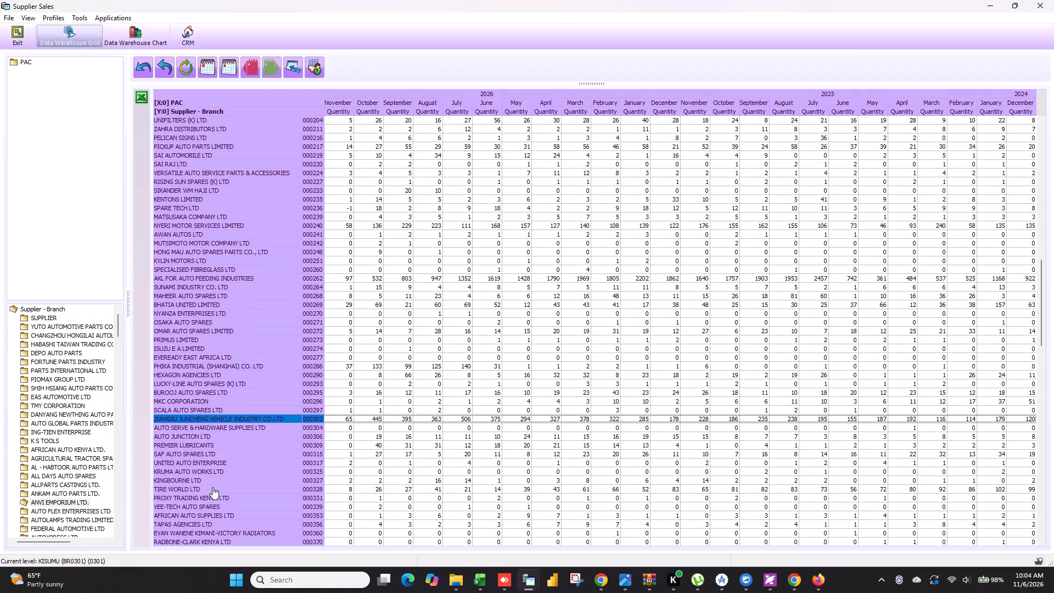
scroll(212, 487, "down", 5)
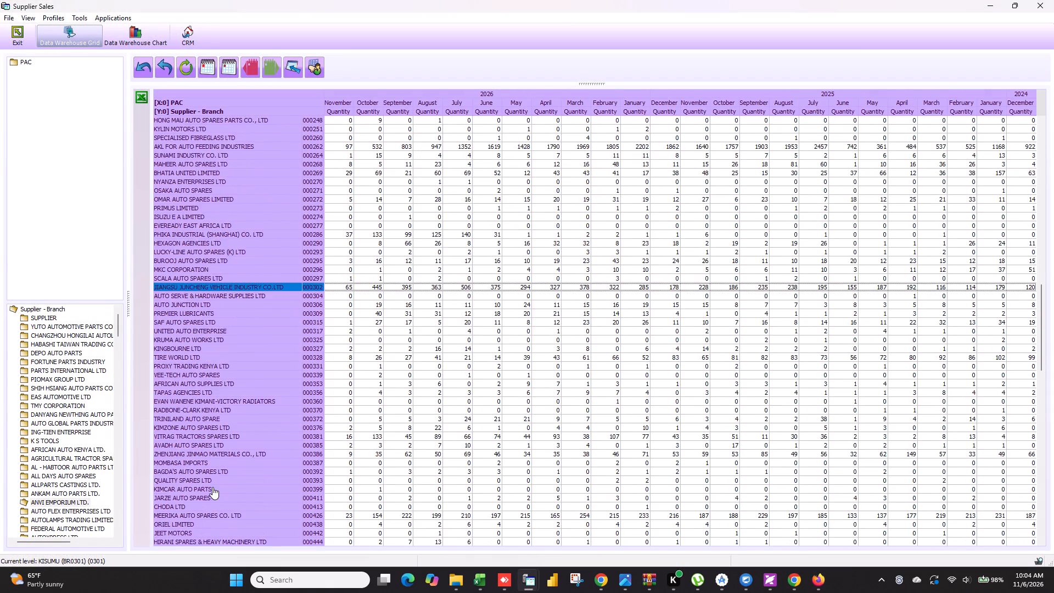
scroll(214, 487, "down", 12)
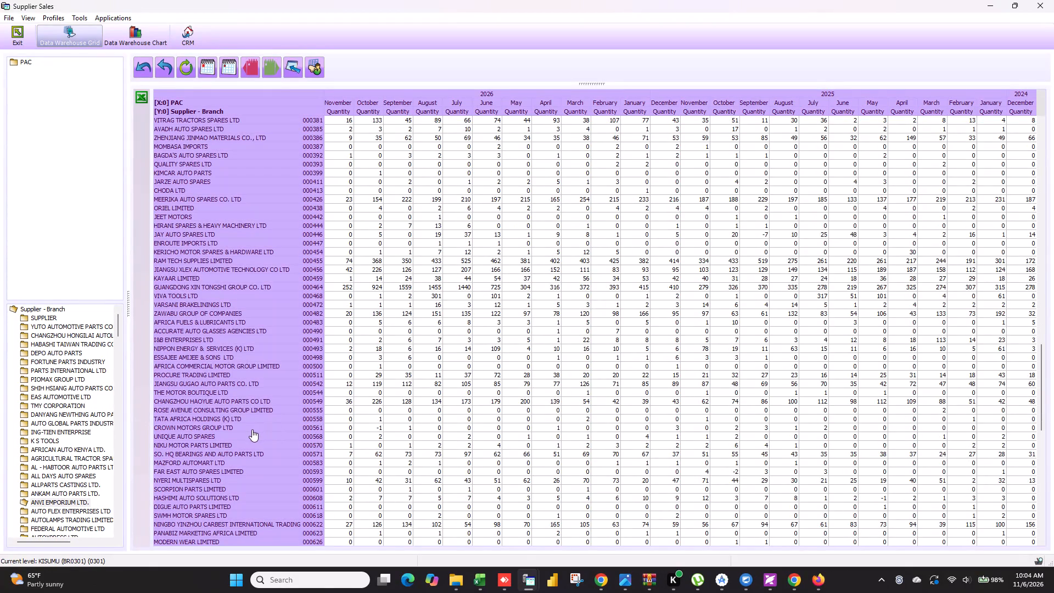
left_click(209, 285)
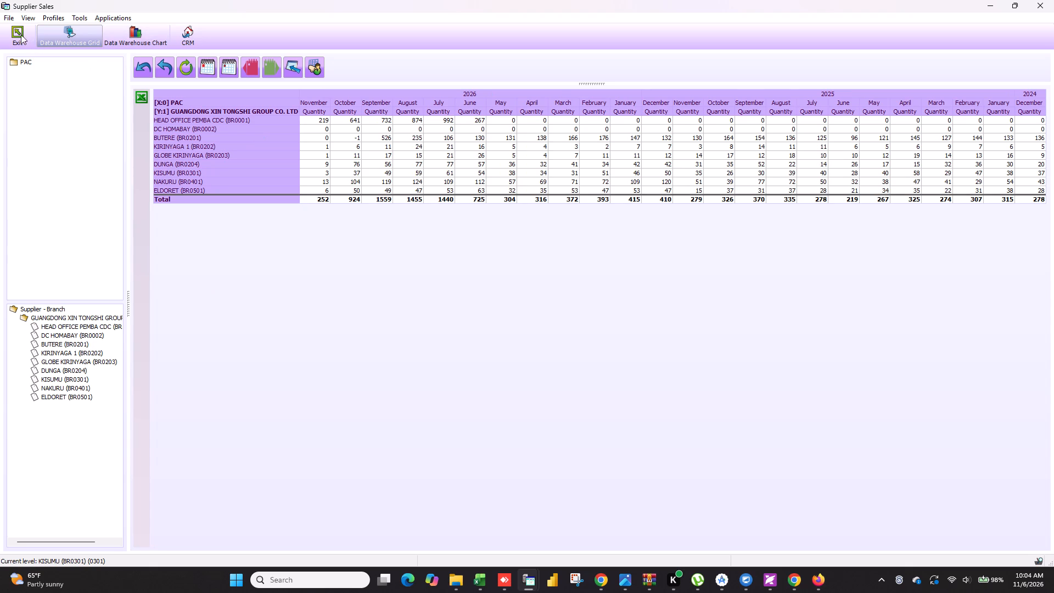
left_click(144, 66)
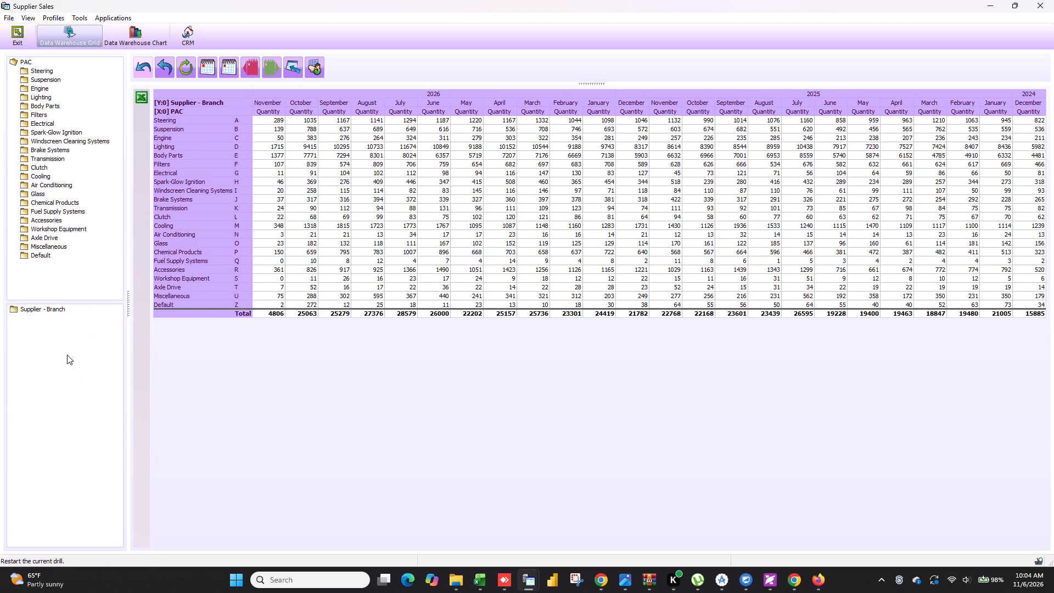
Expand Supplier - Branch, find JIANGSU XLEX AUTOMOTIVE TECHNOLOGY CO LTD (000456) and open its detailed report.
left_click(48, 311)
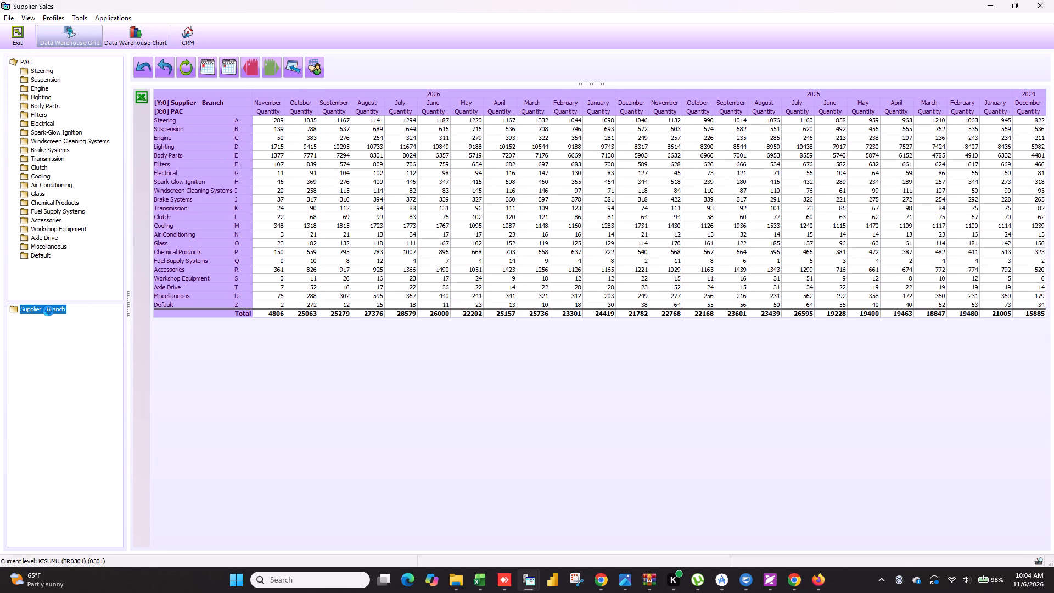
scroll(210, 464, "down", 8)
scroll(217, 472, "up", 1)
scroll(218, 467, "down", 8)
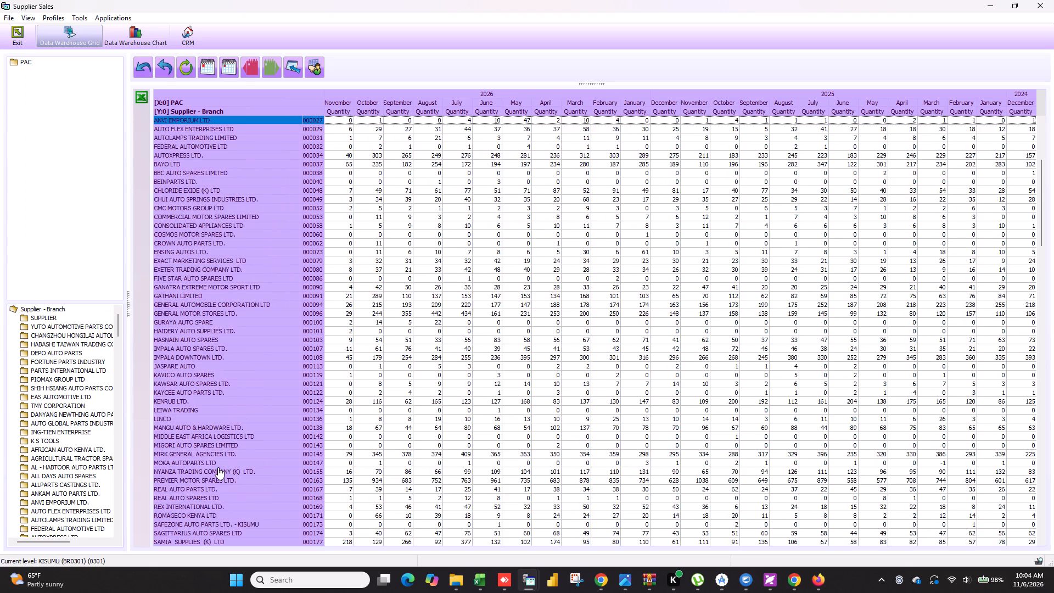
scroll(218, 467, "up", 1)
scroll(218, 467, "down", 15)
scroll(218, 467, "up", 1)
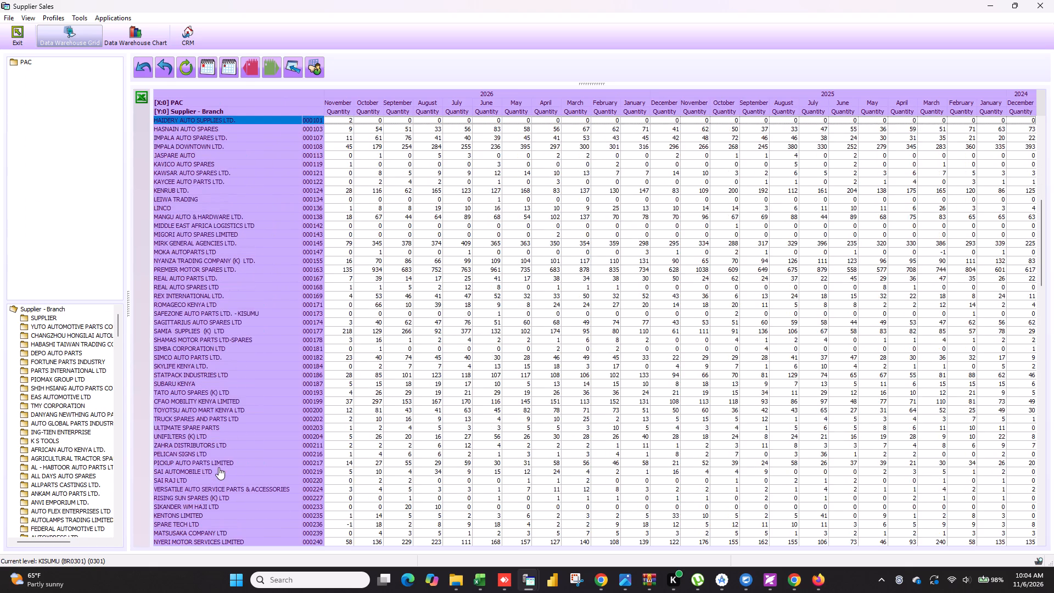
scroll(218, 467, "down", 8)
scroll(220, 473, "up", 1)
scroll(220, 473, "down", 14)
scroll(220, 473, "down", 15)
scroll(220, 473, "down", 17)
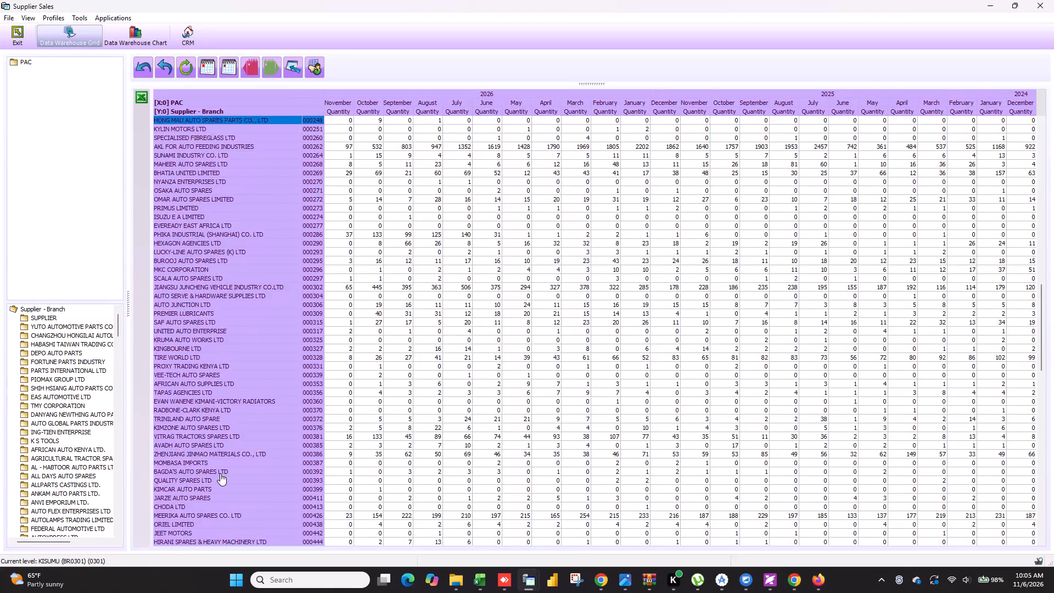
scroll(220, 473, "down", 2)
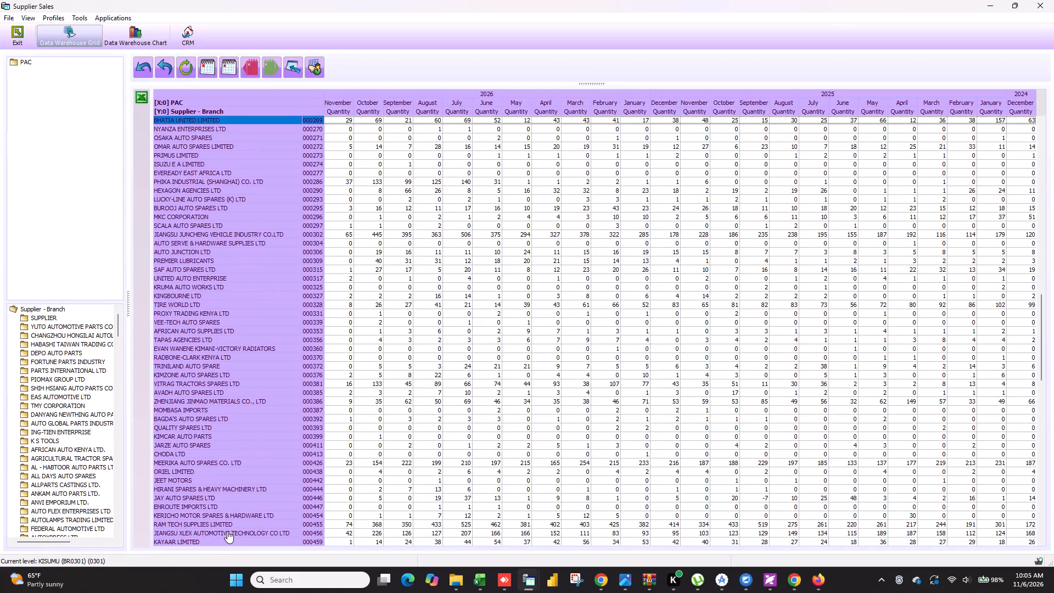
right_click(227, 531)
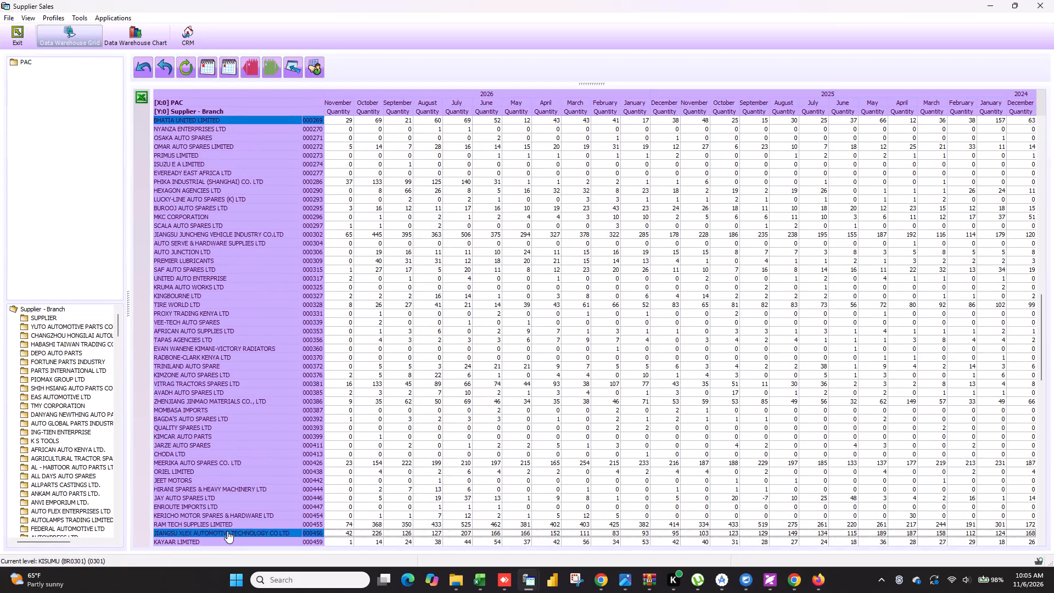
left_click(263, 480)
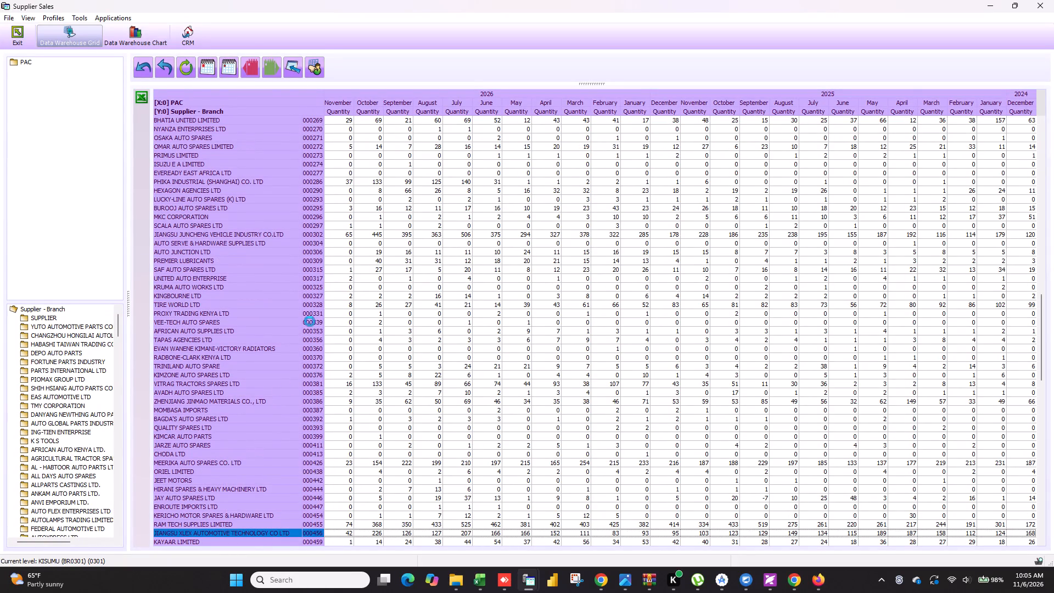
right_click(333, 195, "ctrl")
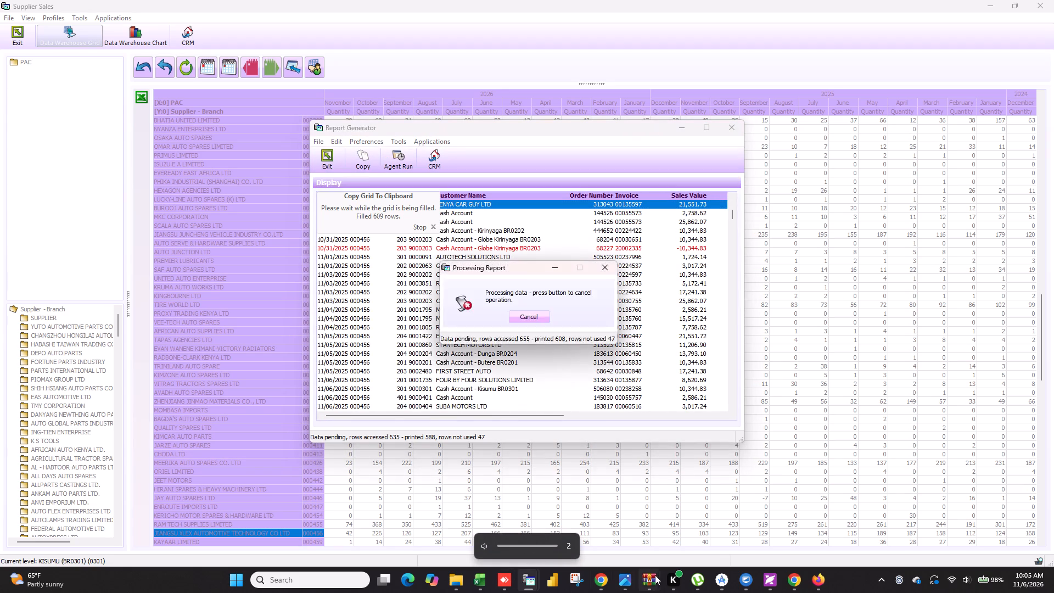
Switch to Chrome's SoundCloud tab and look through the Discover page around the listening history.
left_click(606, 578)
left_click(837, 0)
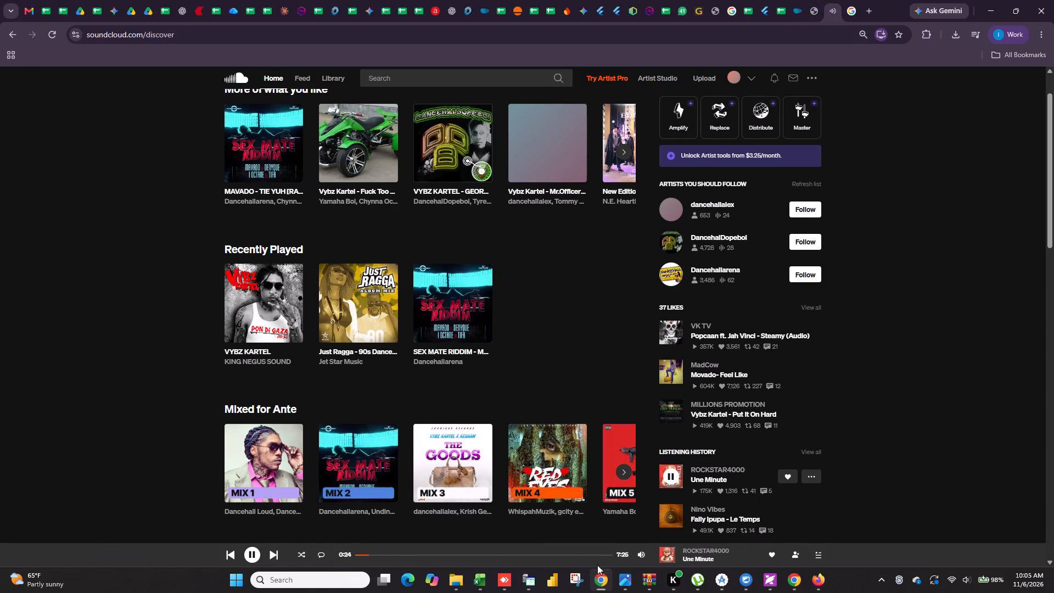
key("Down")
key("Down")
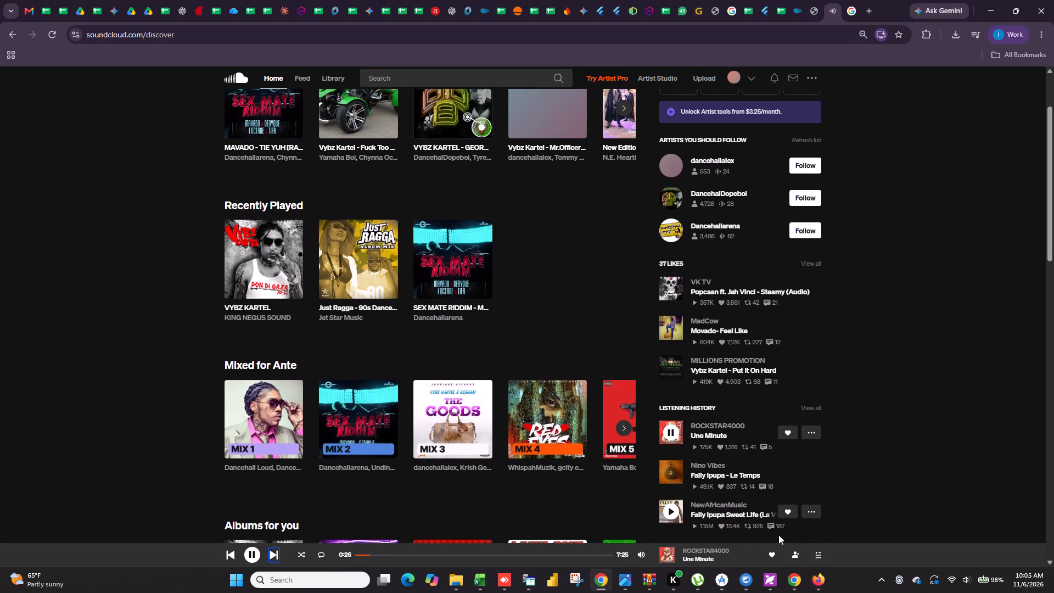
Switch to SoundCloud in Chrome and set the player's volume to about half.
left_click(970, 580)
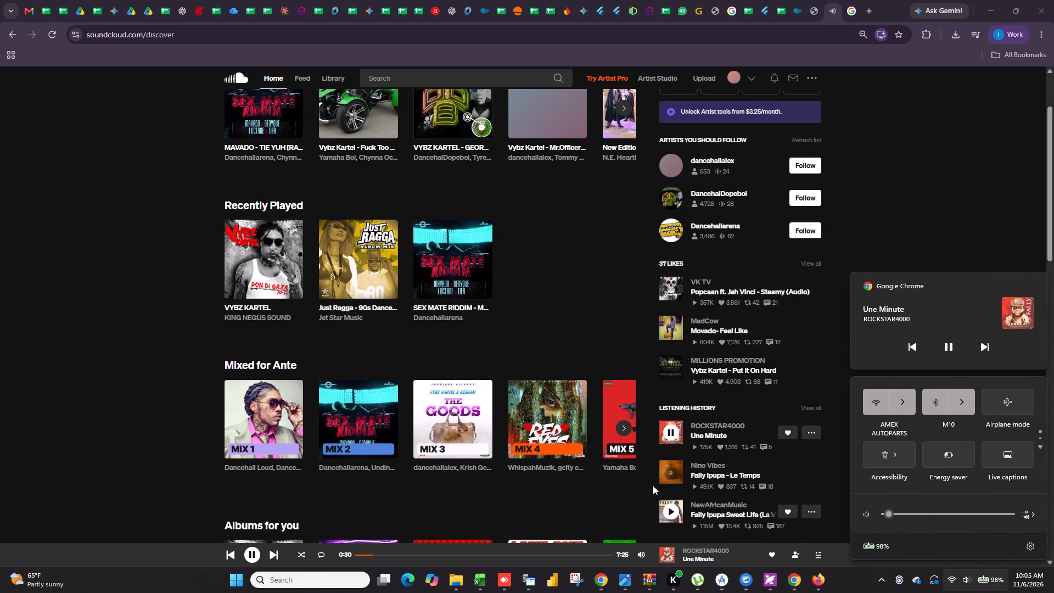
left_click(90, 452)
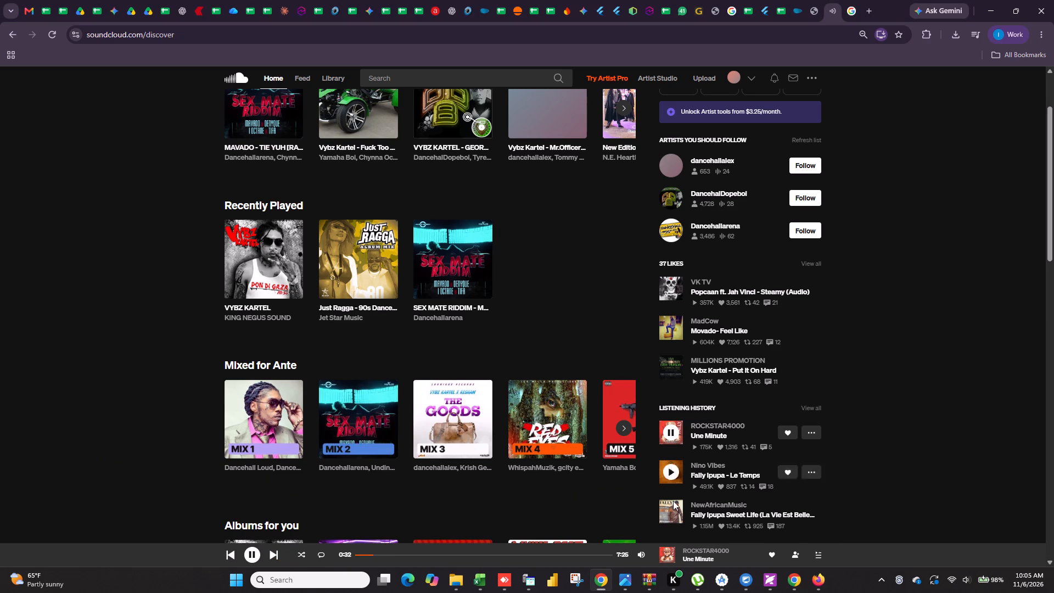
left_click(645, 550)
left_click(645, 528)
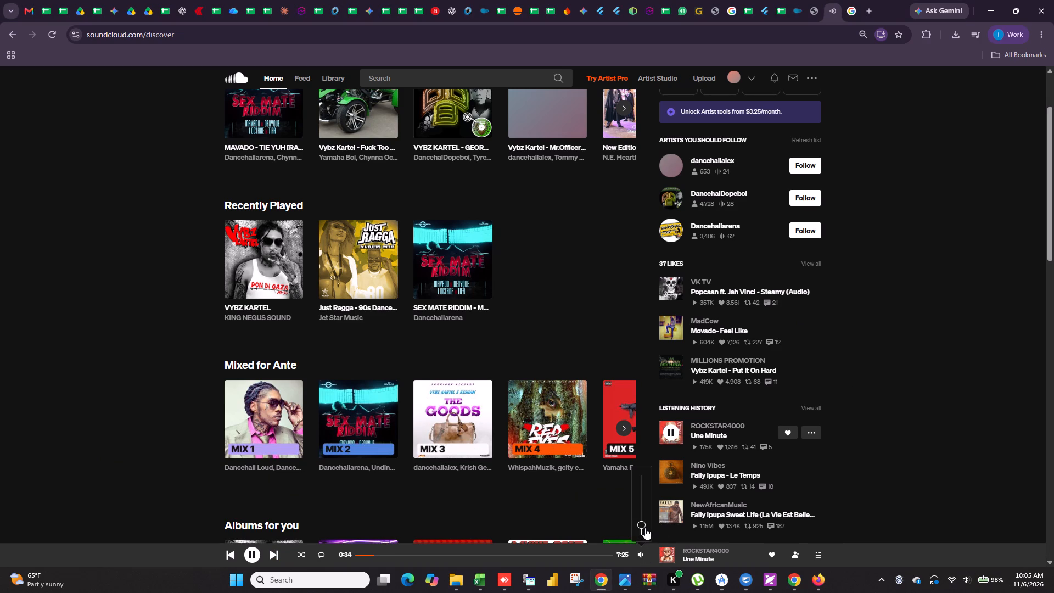
left_click_drag(640, 521, 644, 506)
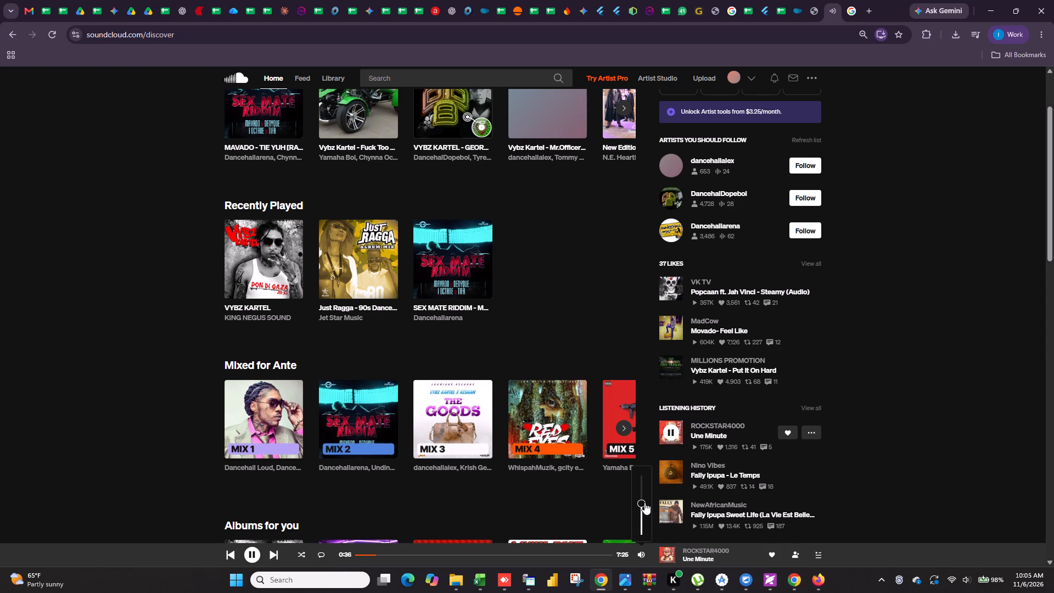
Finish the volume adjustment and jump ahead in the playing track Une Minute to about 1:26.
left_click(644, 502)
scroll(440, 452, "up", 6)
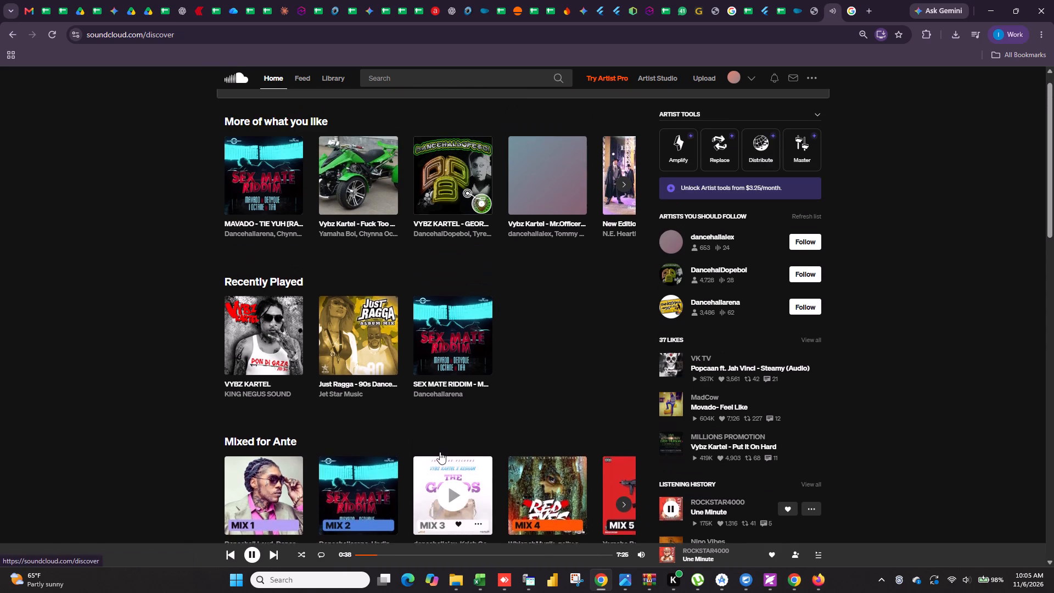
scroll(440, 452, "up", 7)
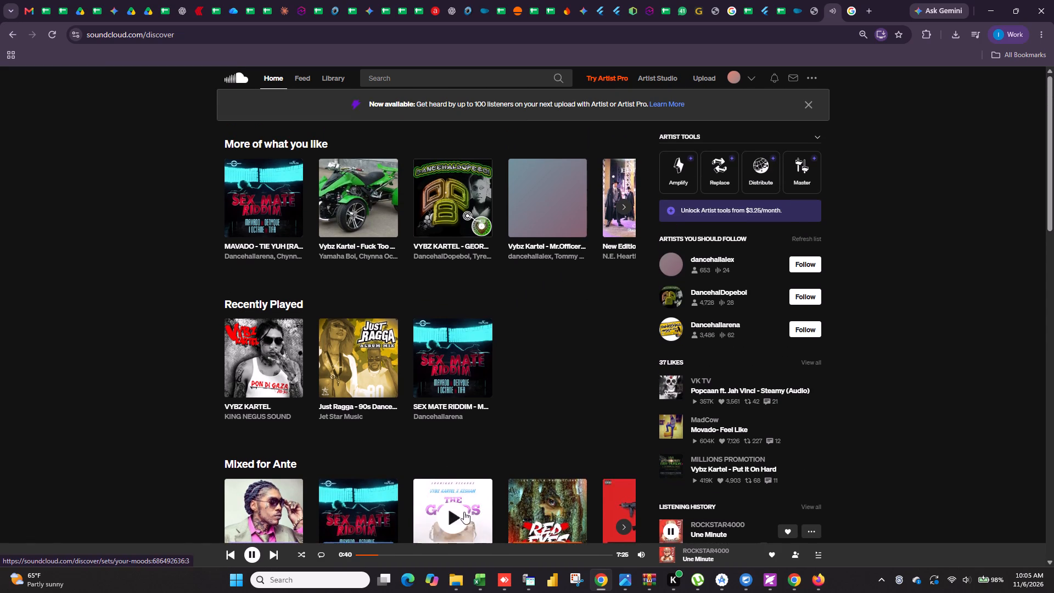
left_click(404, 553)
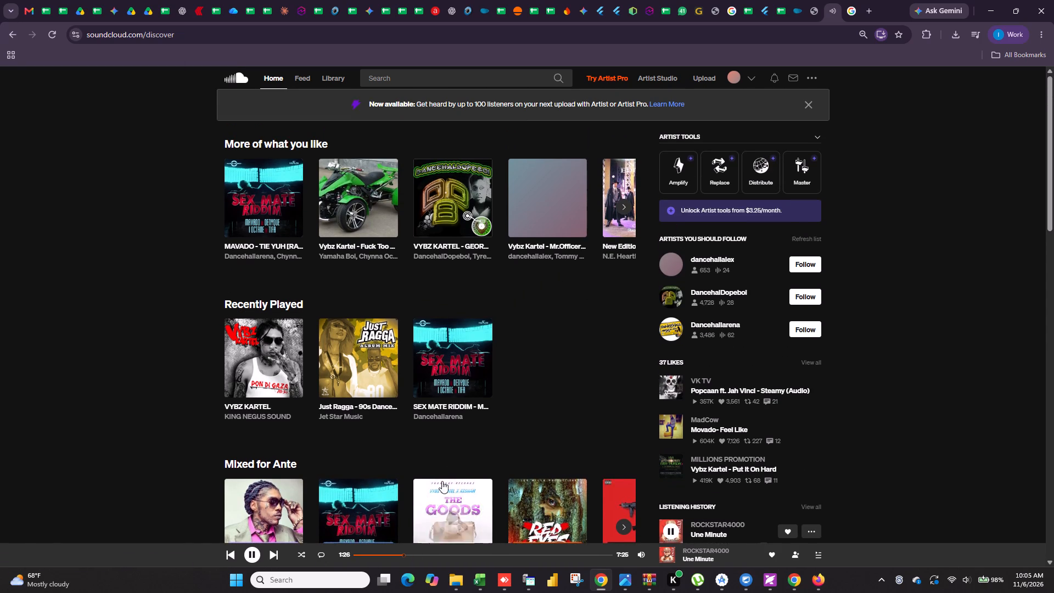
Skip to the next SoundCloud track and minimise Chrome to return to the Report Generator over Supplier Sales.
scroll(447, 450, "down", 4)
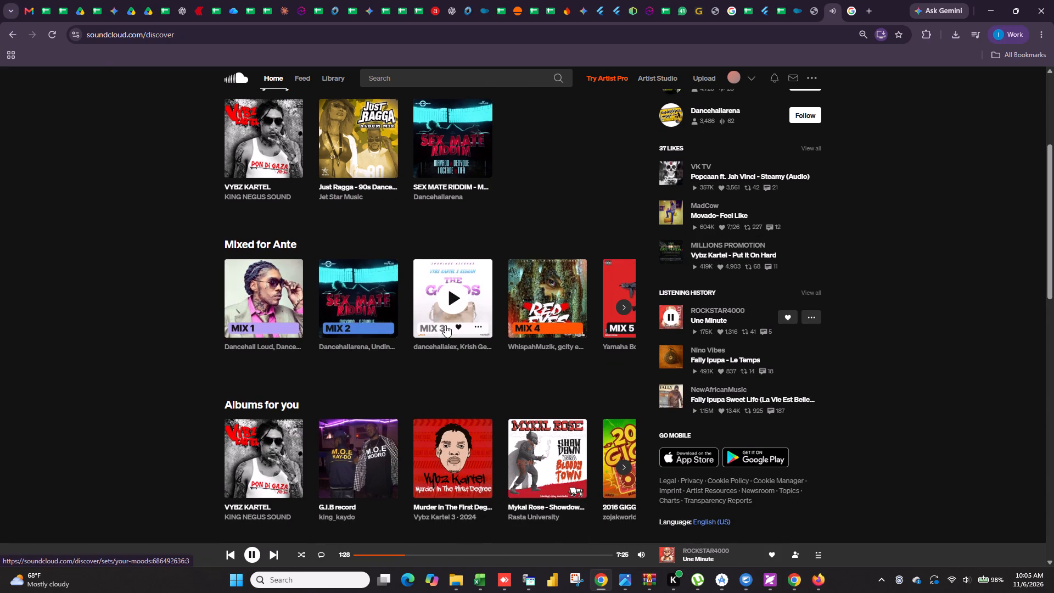
left_click(272, 555)
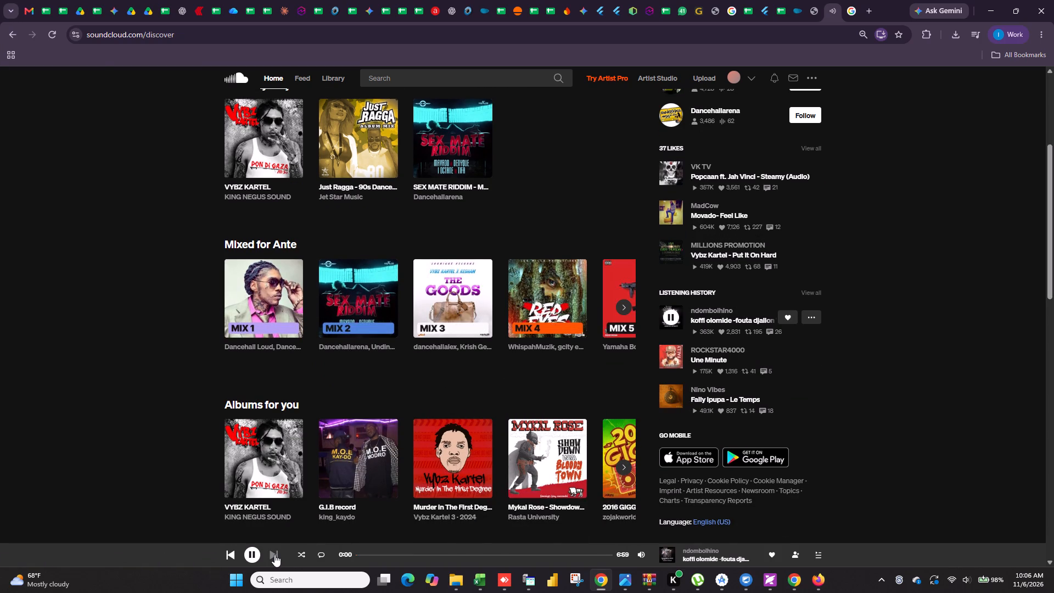
left_click(999, 0)
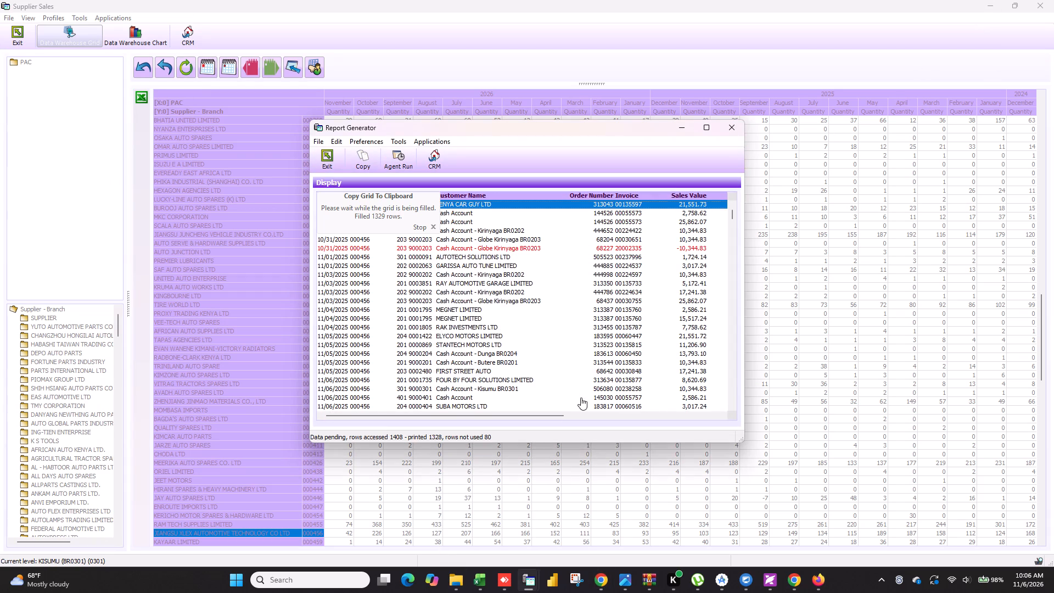
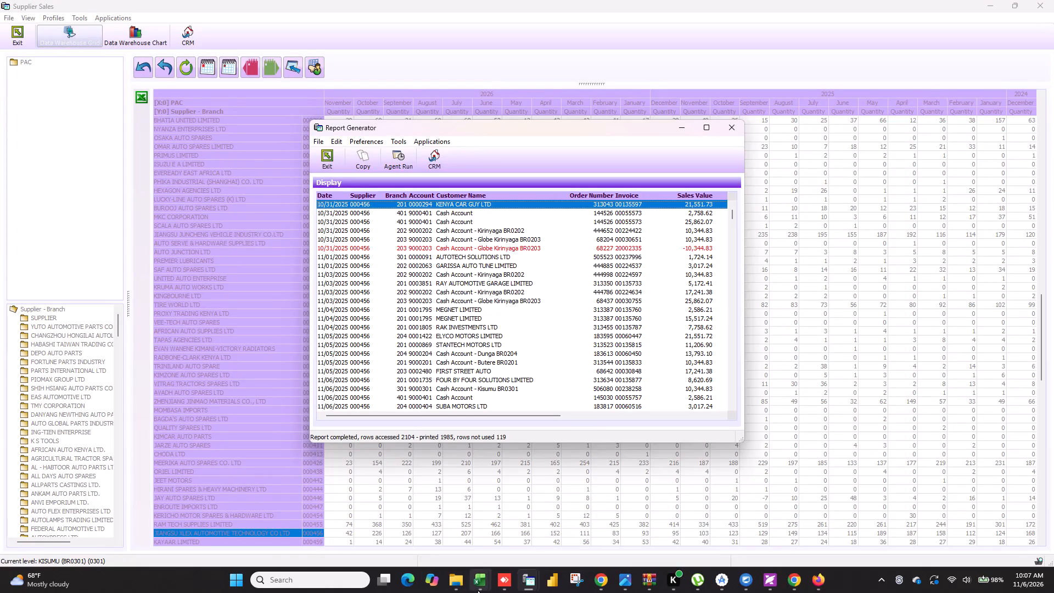
Switch to Excel, create a new blank workbook and paste the copied supplier report data starting at cell A1.
left_click(478, 590)
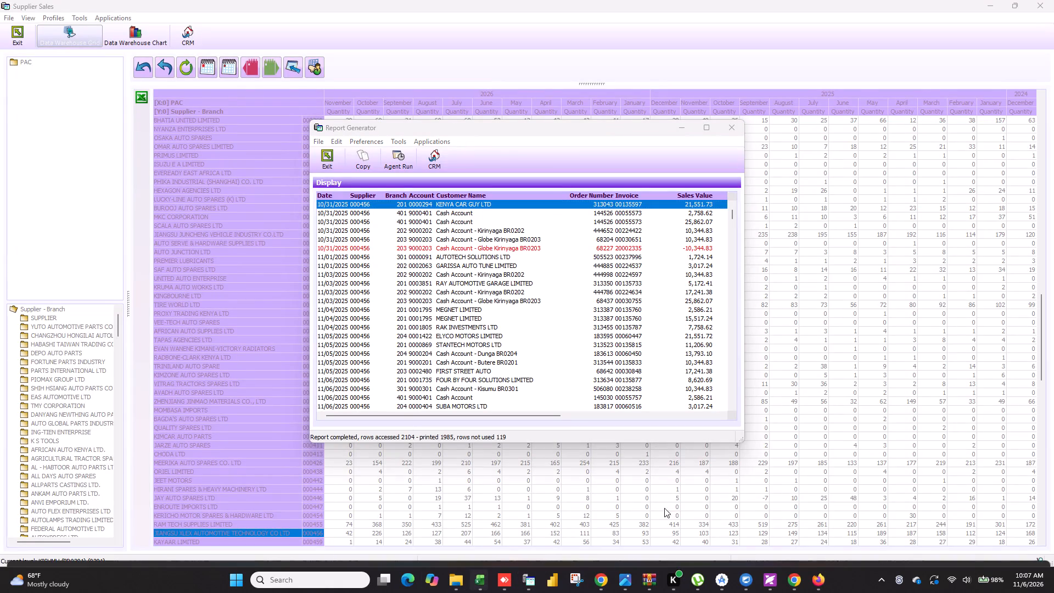
left_click(1008, 529)
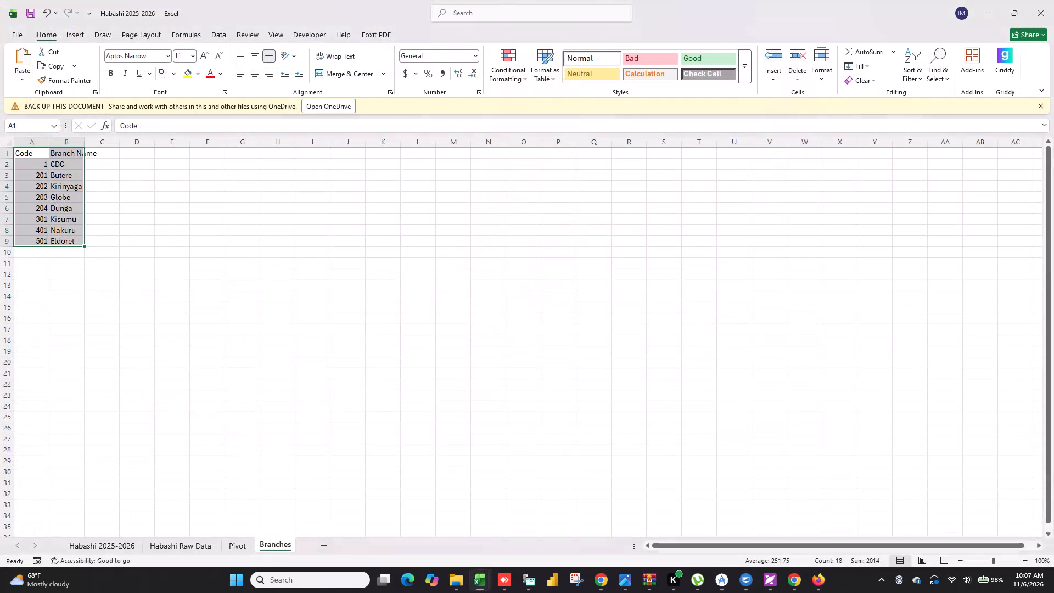
key("ctrl+n")
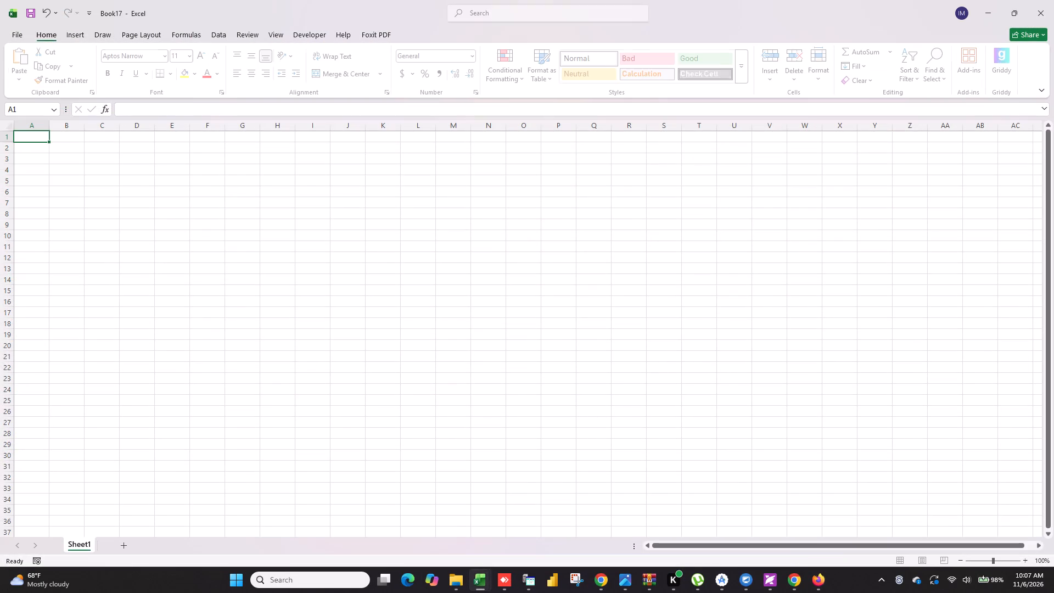
right_click(26, 137)
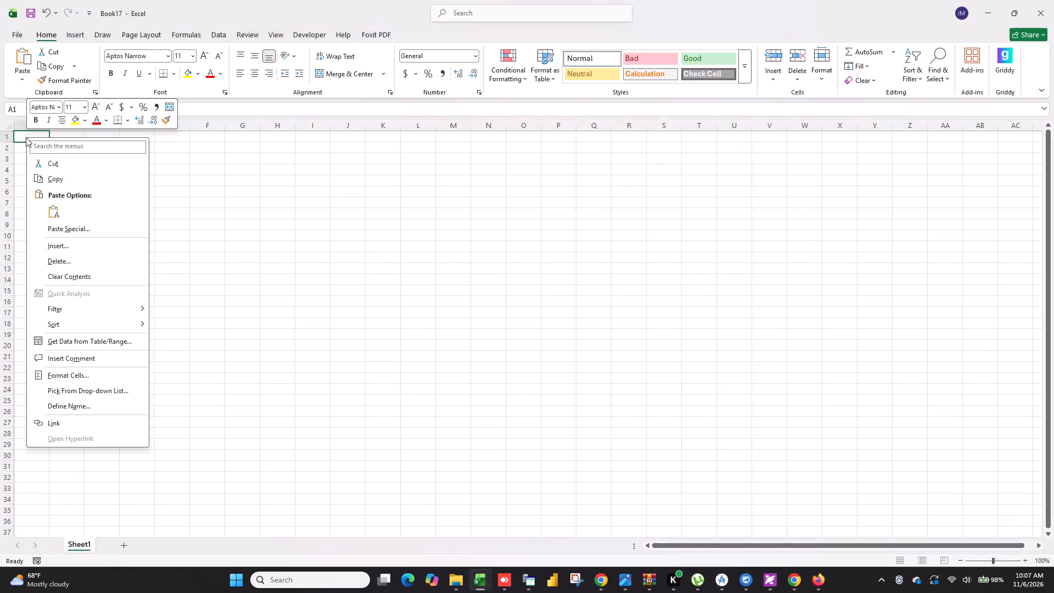
left_click(60, 217)
left_click(141, 213)
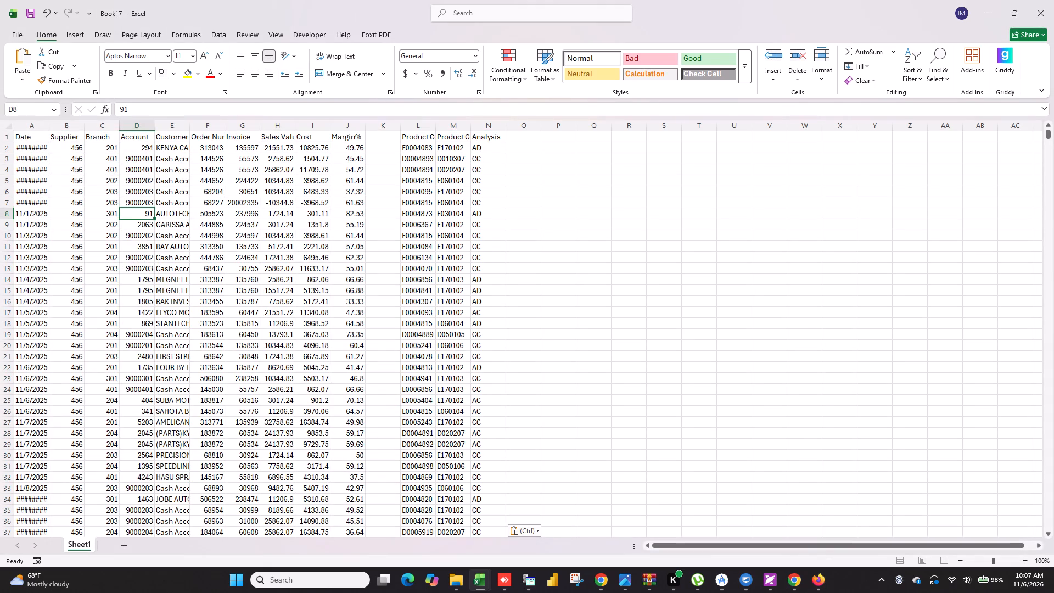
Insert a column between Branch and Account and head it Branch Name.
left_click(139, 131)
key("ctrl+plus")
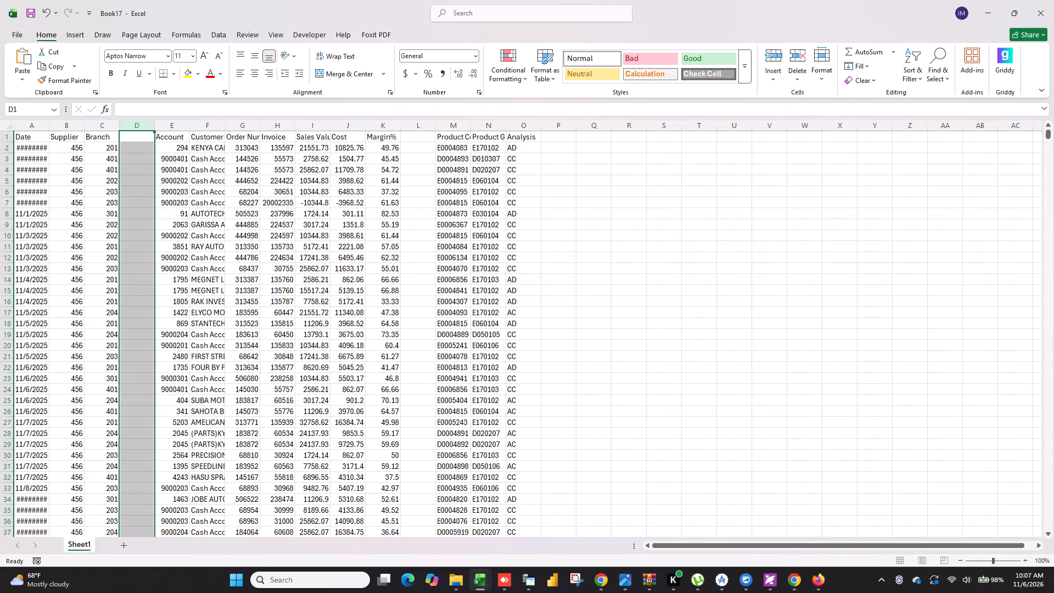
left_click(137, 135)
type("Branch NAme")
key("space")
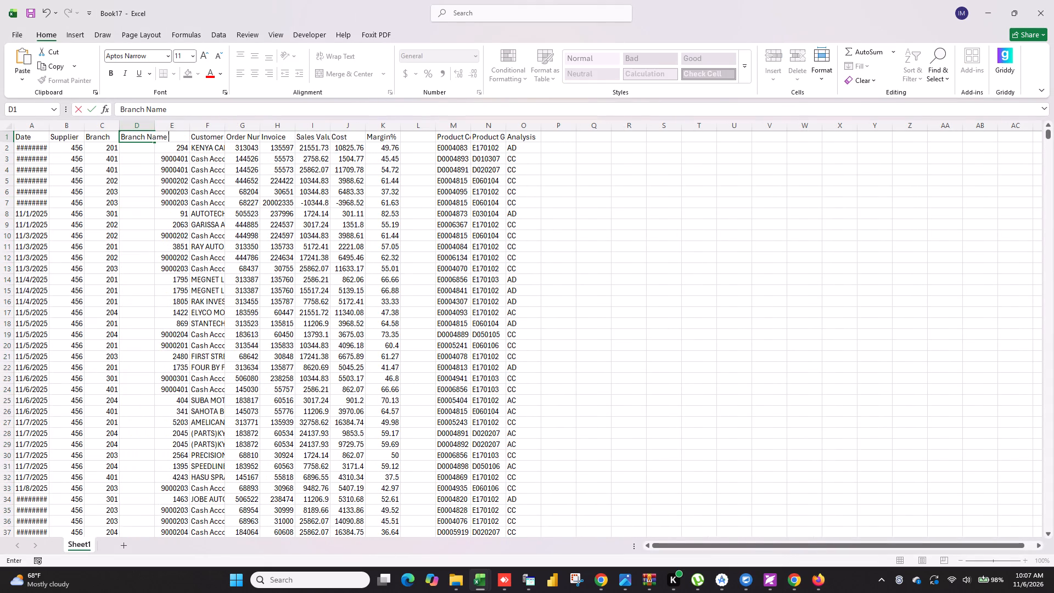
key("Return")
In D2, enter a VLOOKUP of C2 against columns A:B of the Branches sheet in Habashi 2025-2026, column 2, exact match 0.
type("=c")
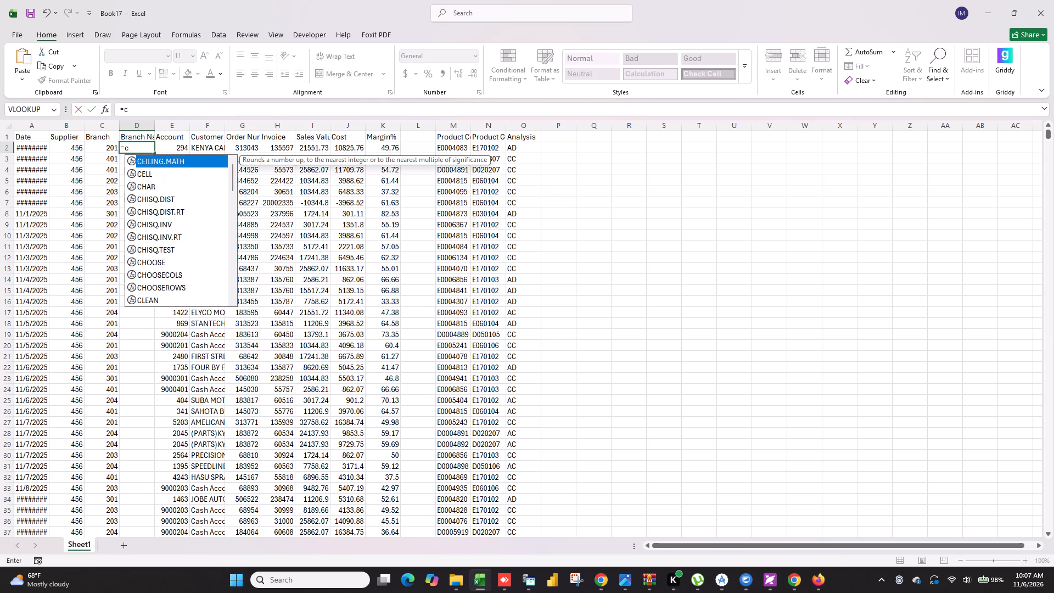
key("BackSpace")
type("vl")
key("Tab")
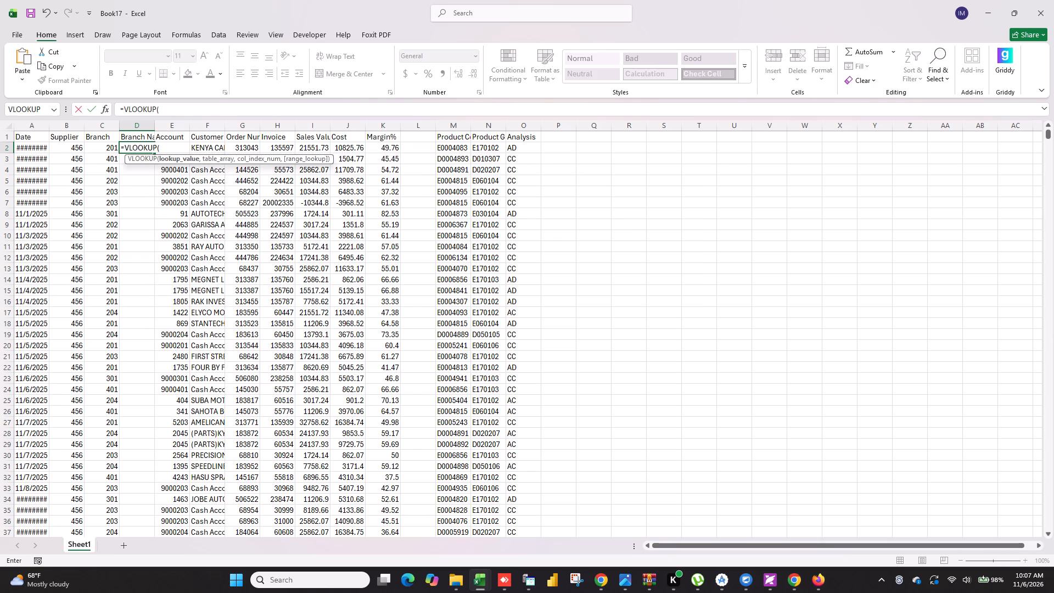
left_click(102, 152)
key("comma")
key("alt+Tab")
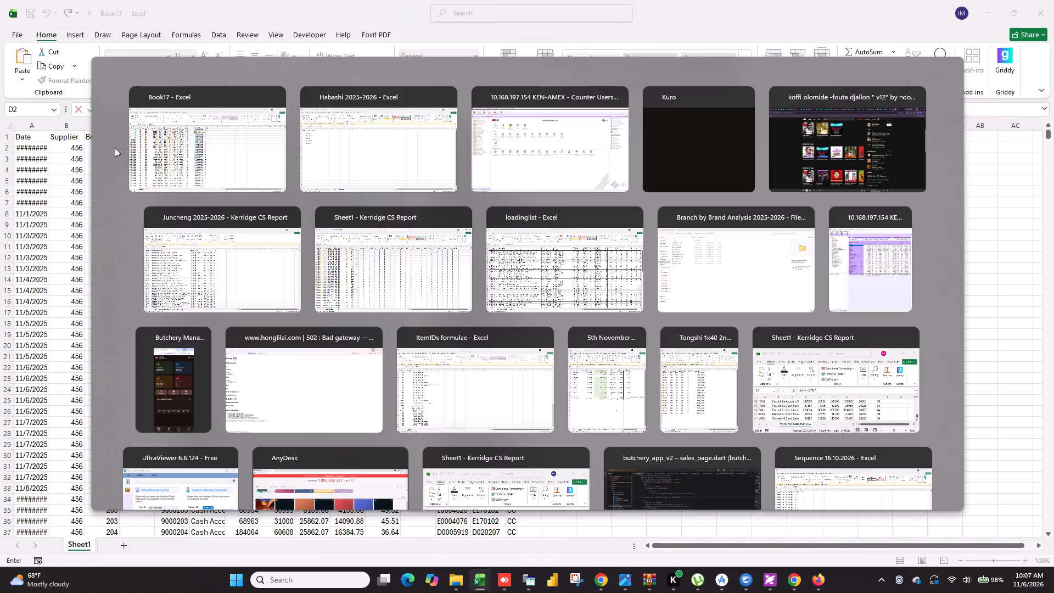
left_click(366, 138, "alt")
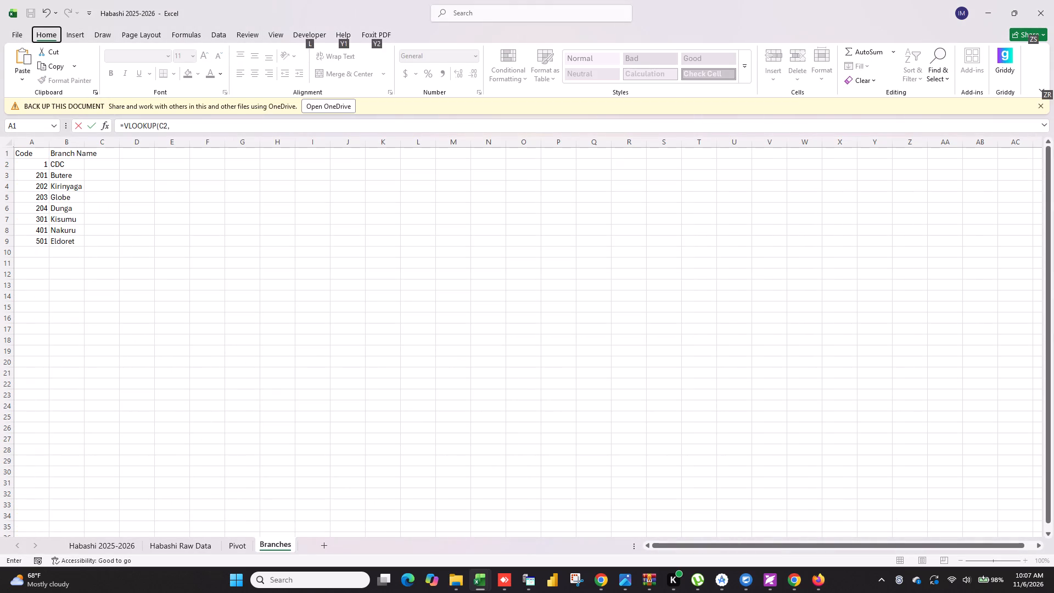
left_click_drag(39, 144, 60, 147)
type(",2,0")
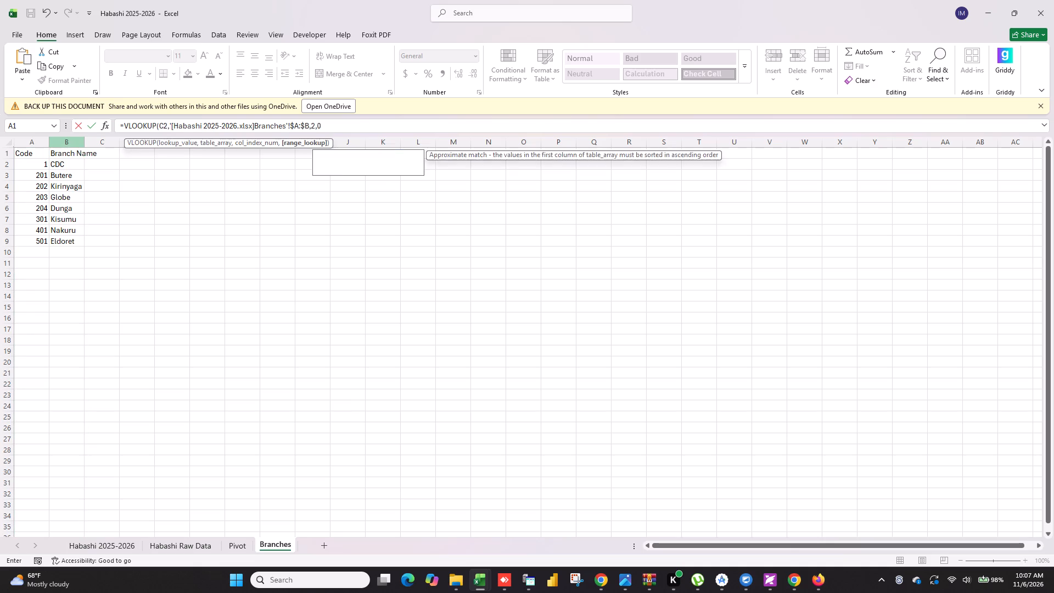
key("Return")
Fill the Branch Name lookup formula from D2 down through all report rows.
left_click(133, 147)
left_click(153, 157)
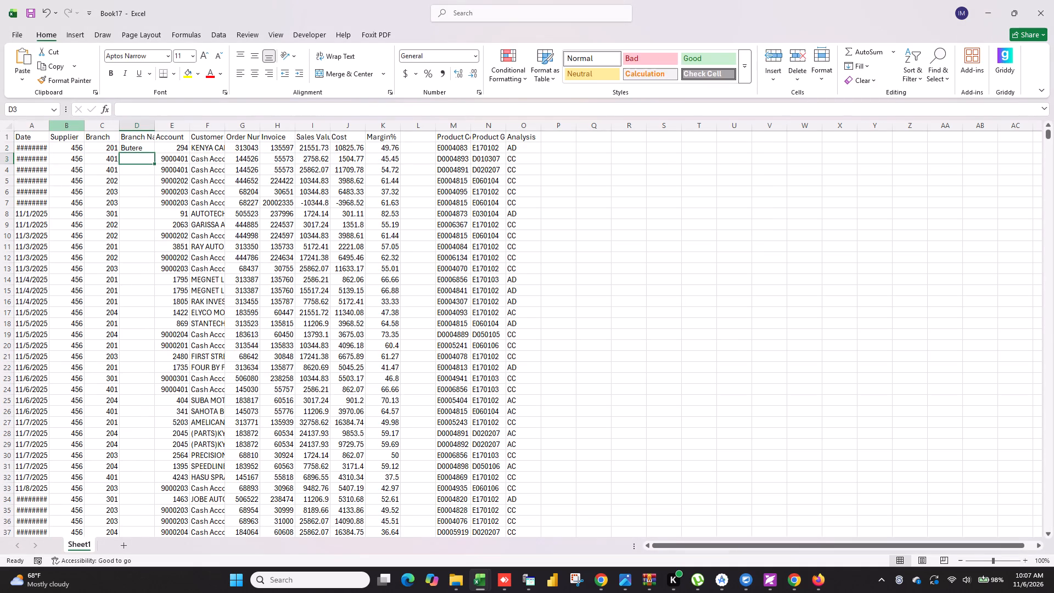
left_click(152, 148)
left_click(154, 150)
double_click(154, 154)
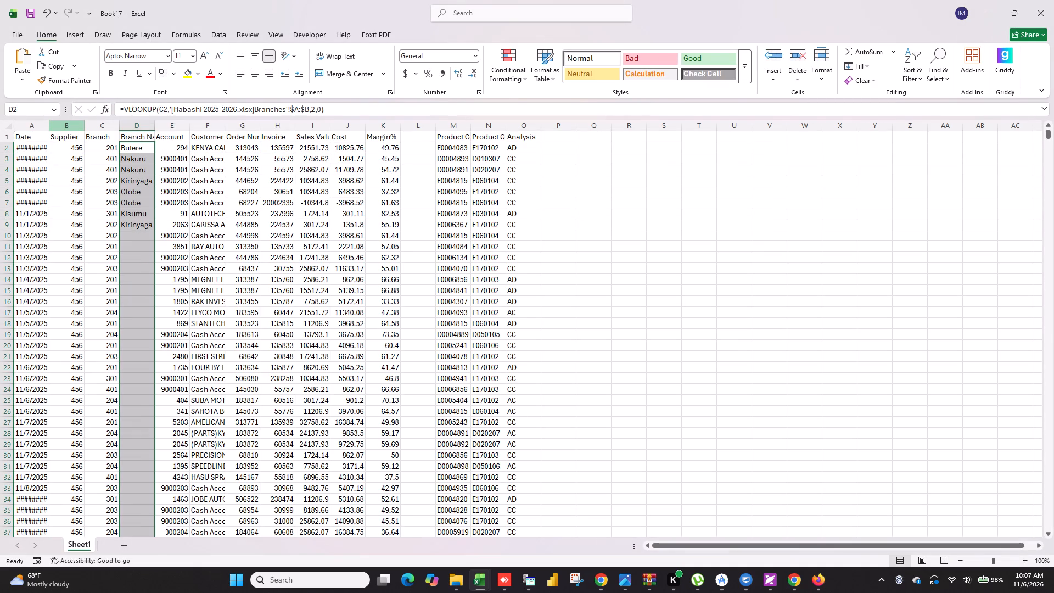
Delete the empty column between Margin% and Product Code.
left_click(424, 122)
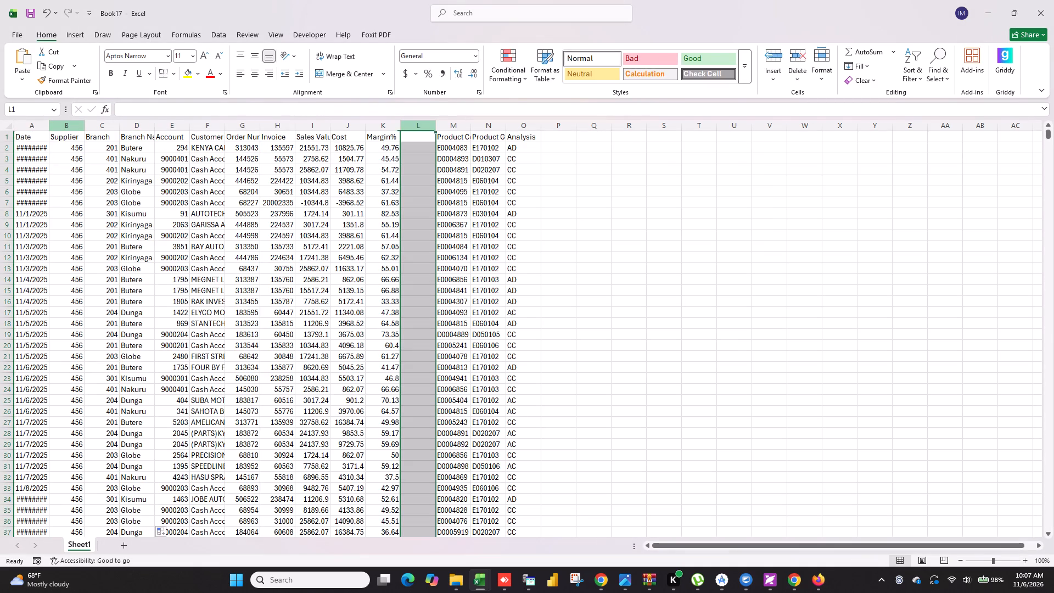
key("ctrl+minus")
Copy the Branch Name column and paste it over itself as values to replace the lookup formulas.
left_click(144, 126)
right_click(144, 128)
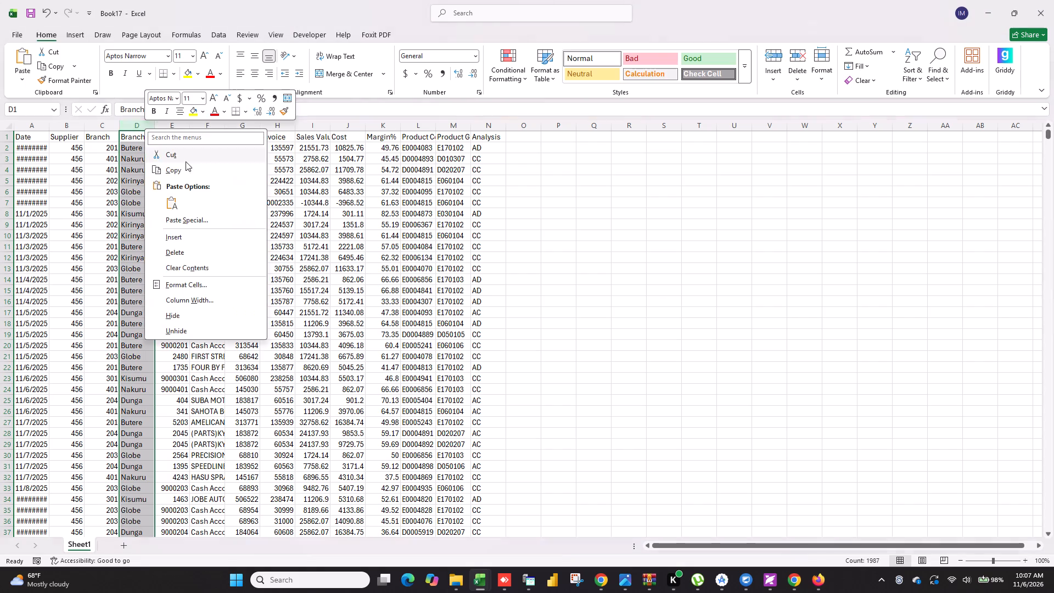
left_click(187, 171)
right_click(145, 126)
left_click(190, 204)
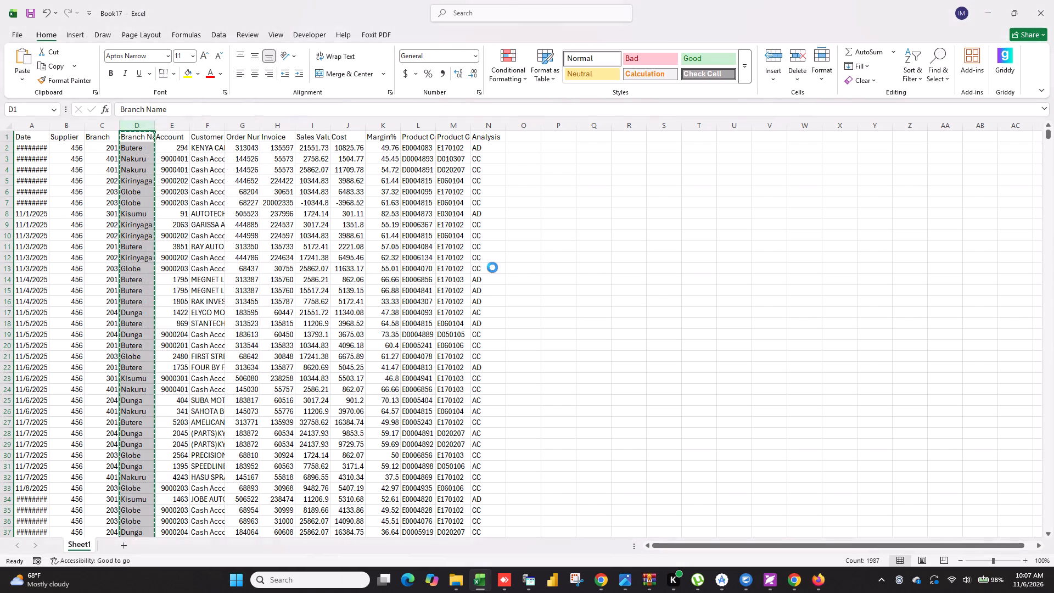
left_click(515, 277)
key("Escape")
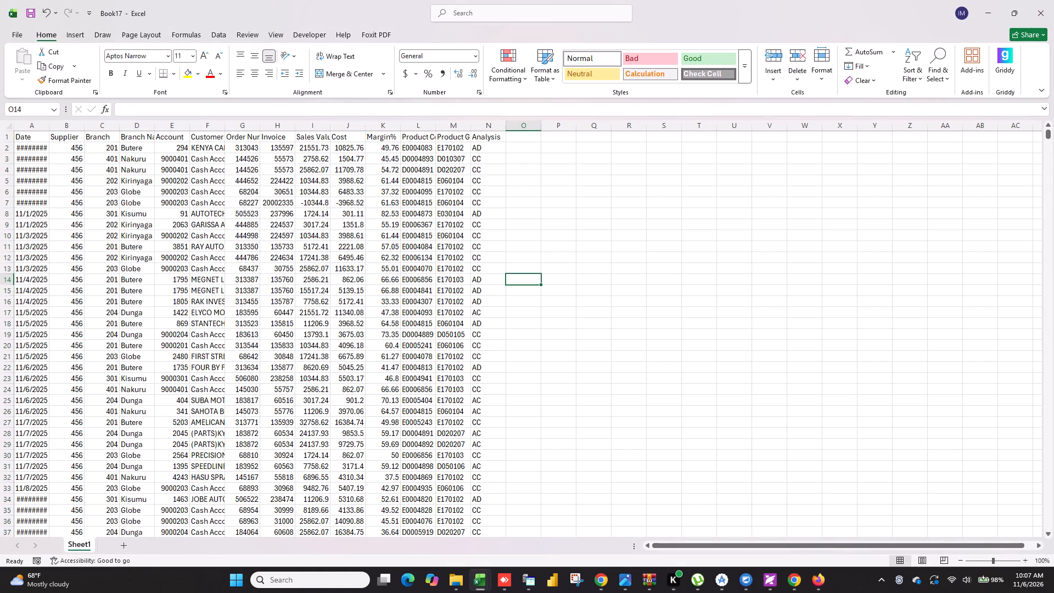
Widen the Date column so the full dates fit.
left_click_drag(51, 128, 72, 133)
left_click(111, 214)
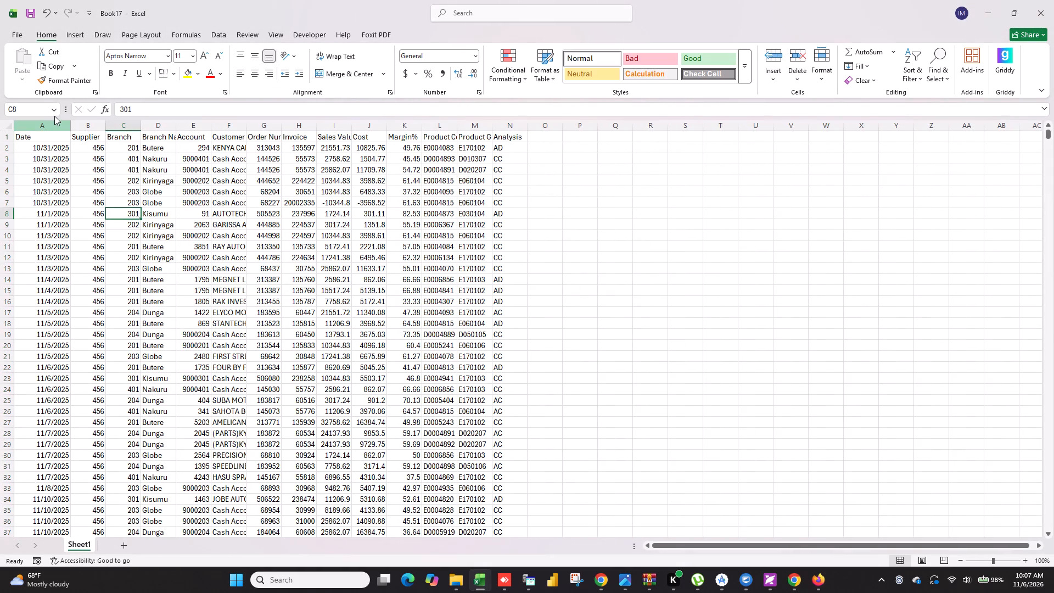
Select the entire report data range and insert a PivotChart with its PivotTable on a new worksheet.
left_click(45, 136)
key("ctrl+a")
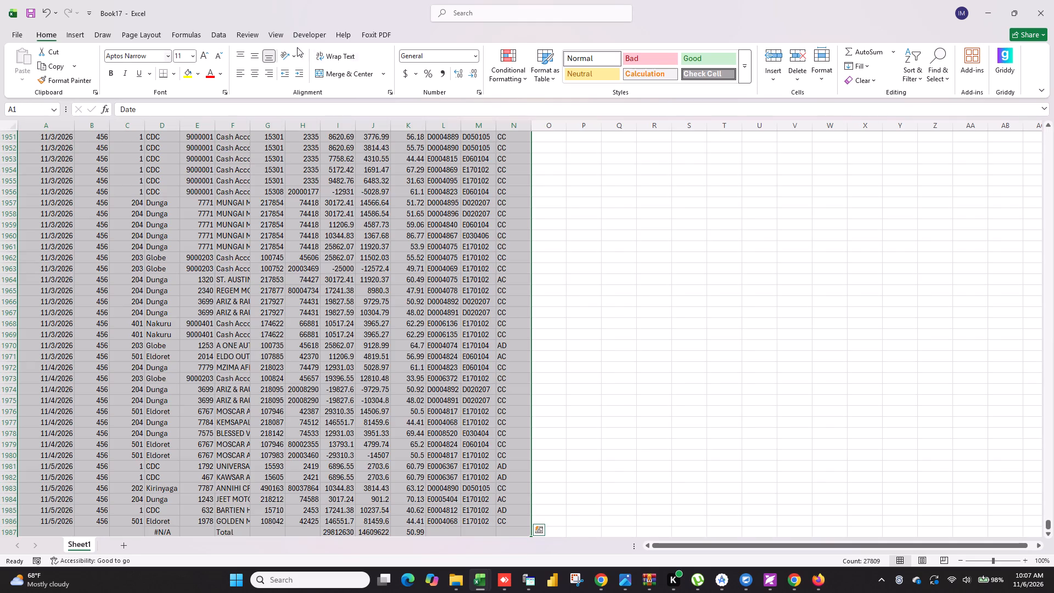
left_click(85, 35)
left_click(429, 70)
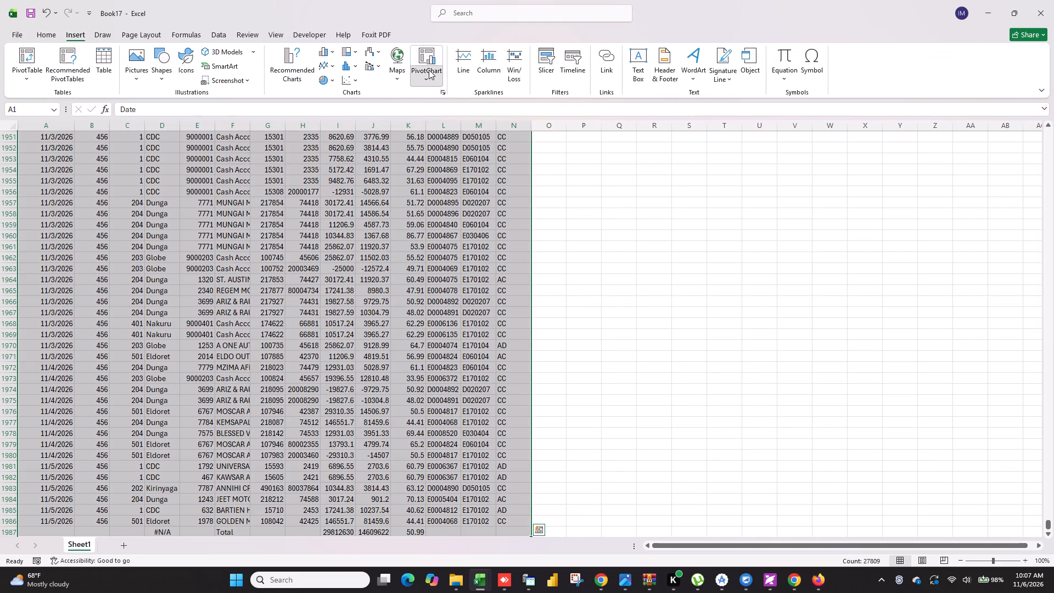
left_click(434, 96)
left_click(386, 368)
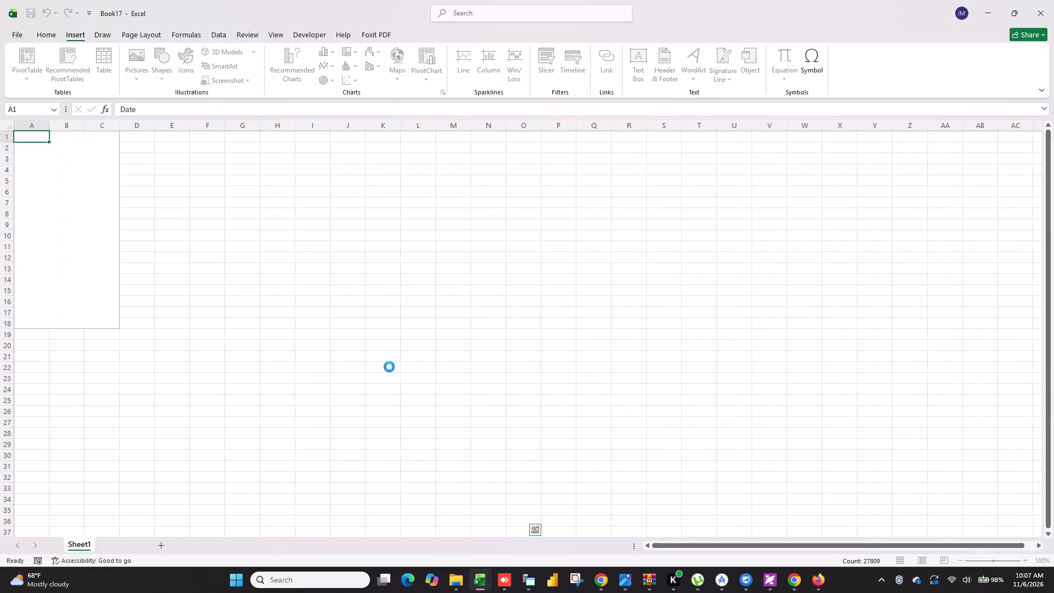
Cut the empty PivotChart from the new sheet, leaving only the PivotTable.
right_click(381, 186)
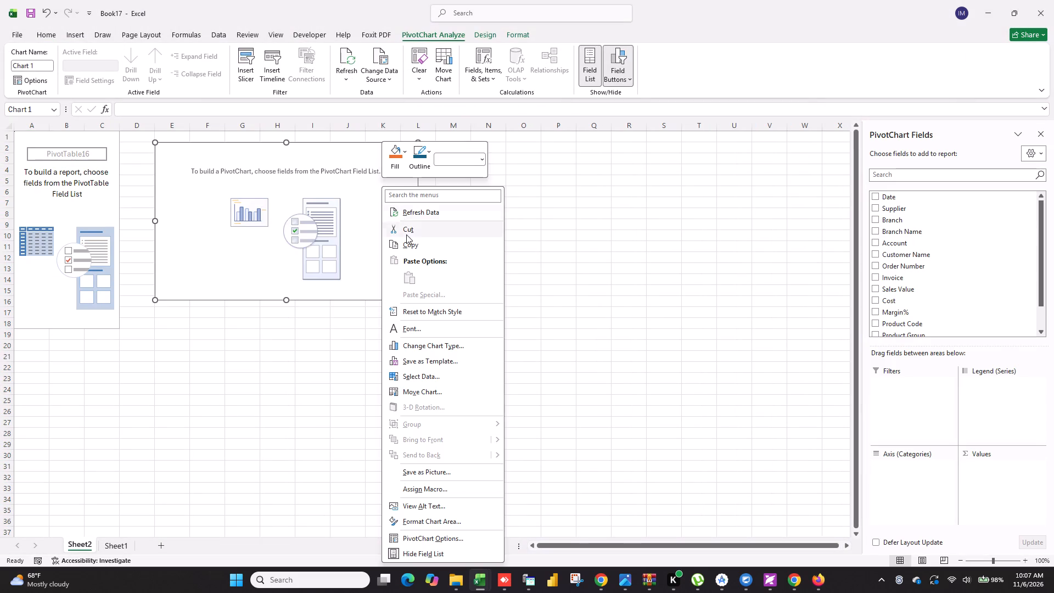
left_click(406, 235)
Add Branch Name and Product Code as PivotTable rows and Sales Value as the summed value.
left_click(878, 230)
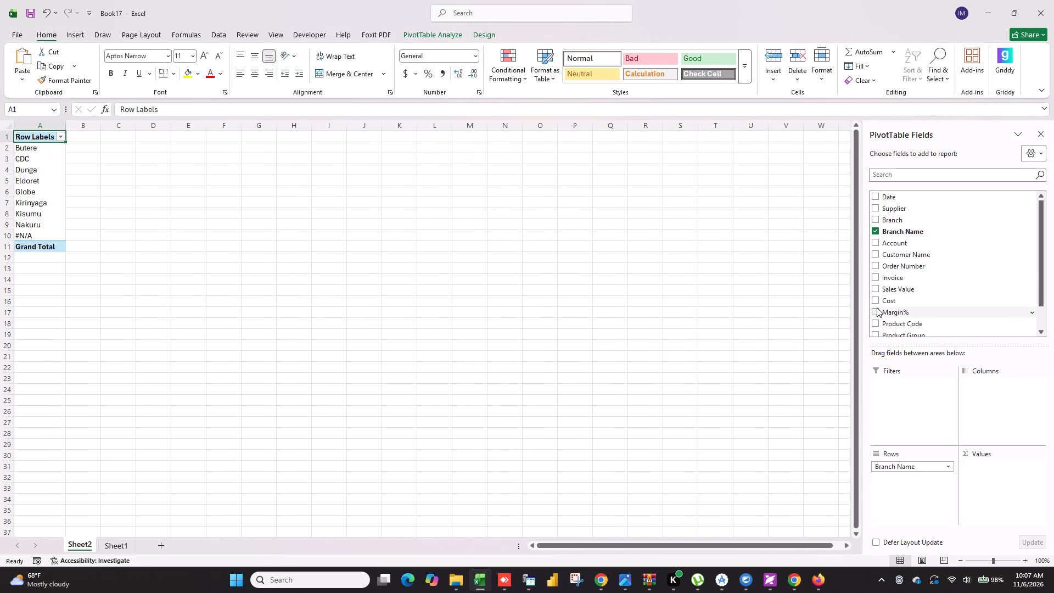
left_click_drag(877, 264, 885, 287)
left_click_drag(885, 287, 899, 272)
scroll(884, 313, "down", 1)
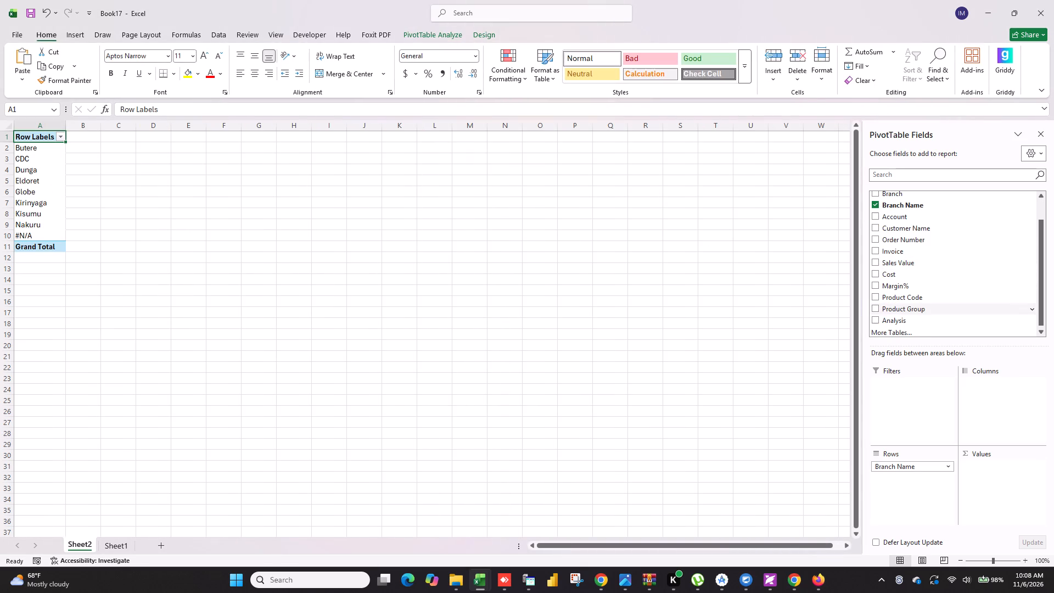
left_click(874, 300)
scroll(885, 276, "up", 2)
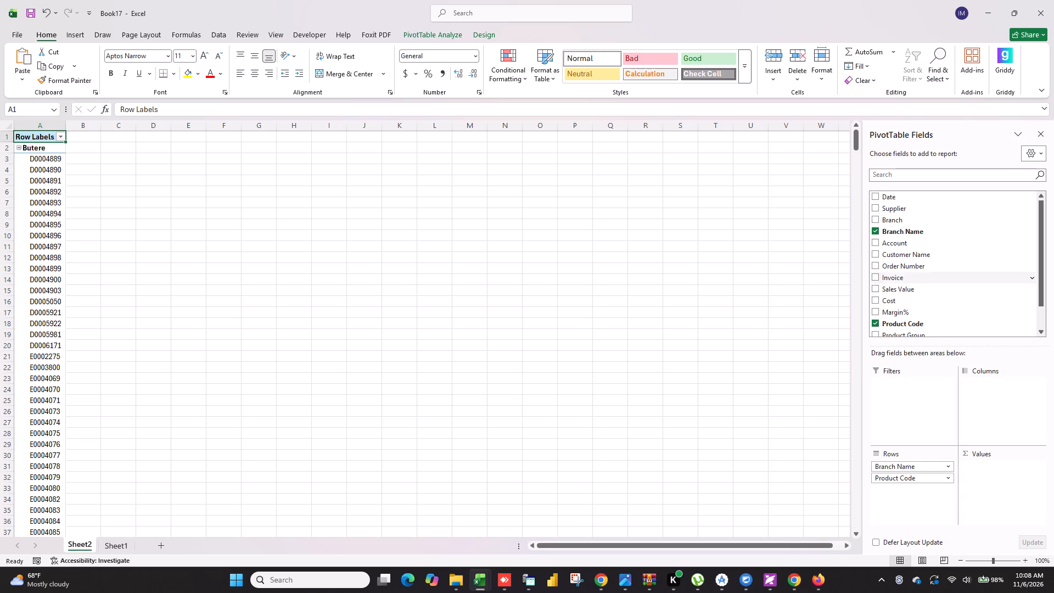
left_click(875, 291)
Add the Date field, remove its Quarters, Months and Date levels from the rows, and move Years (Date) to Columns.
left_click(876, 195)
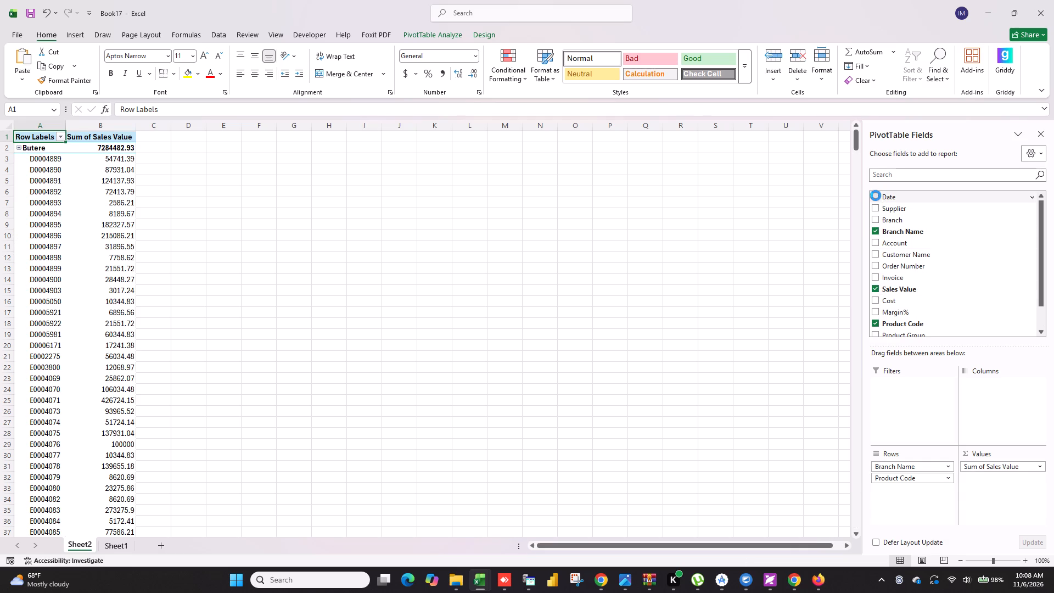
left_click(896, 499)
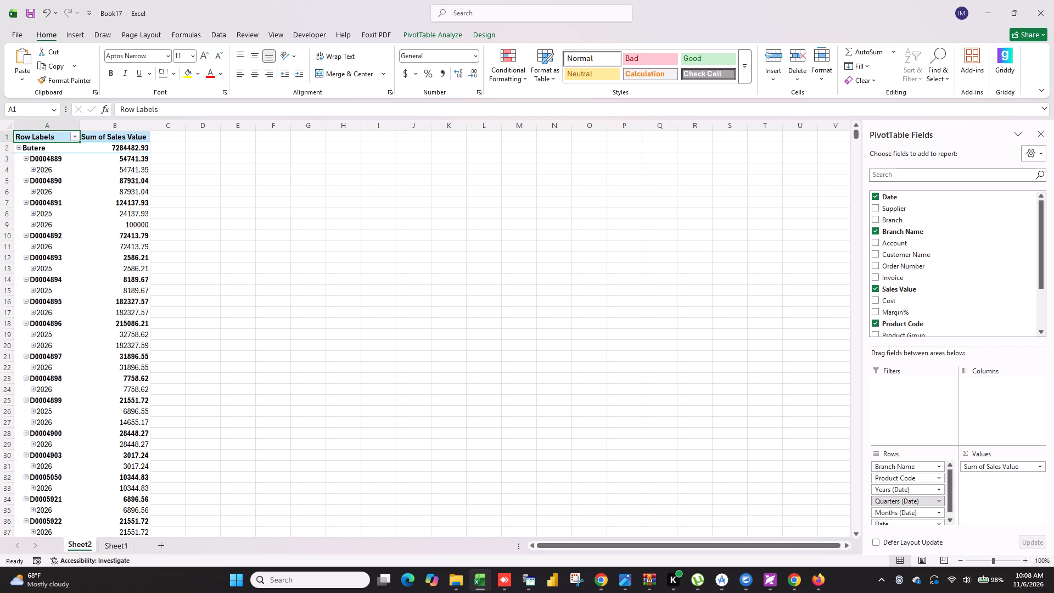
left_click(907, 470)
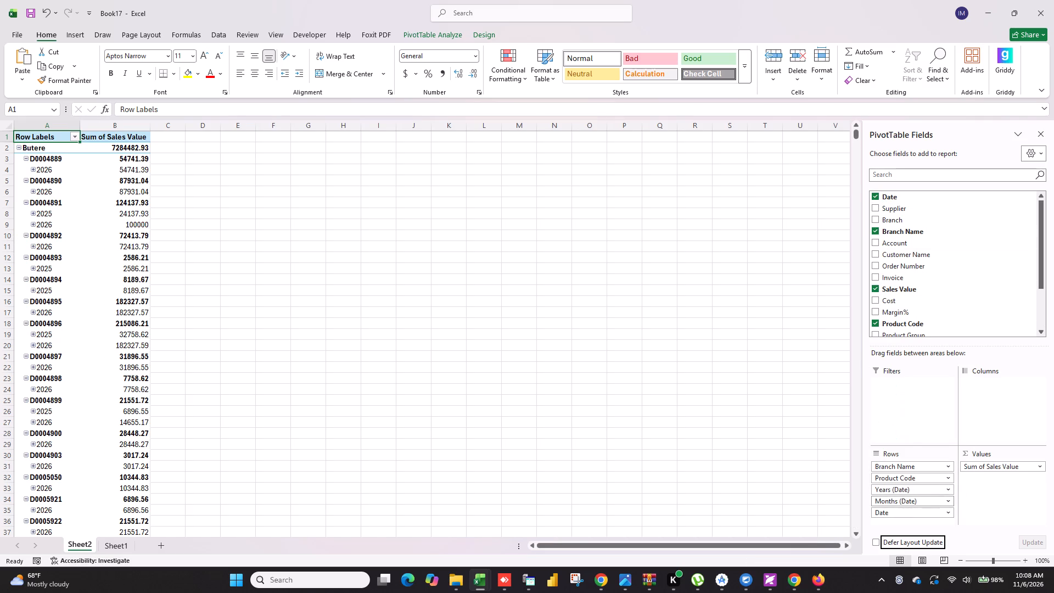
left_click(906, 503)
left_click(911, 475)
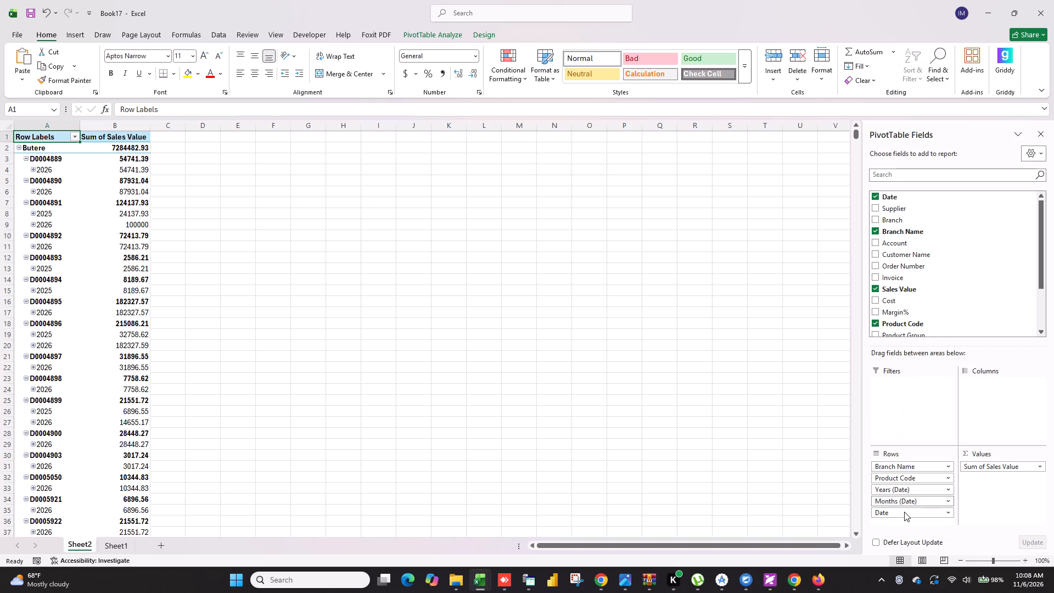
left_click(900, 499)
left_click(914, 477)
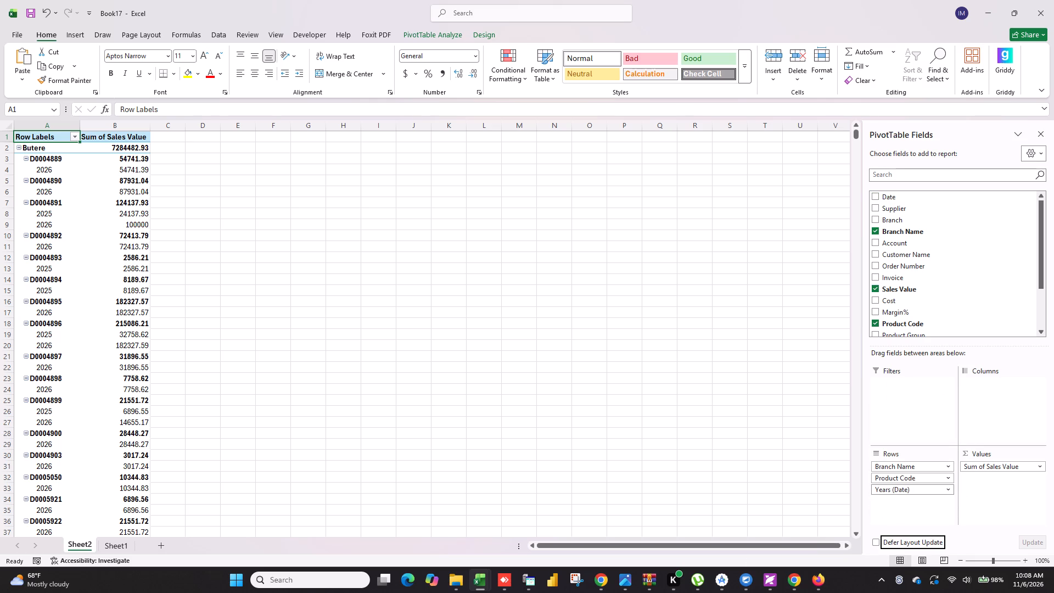
left_click_drag(894, 493, 979, 411)
left_click(405, 359)
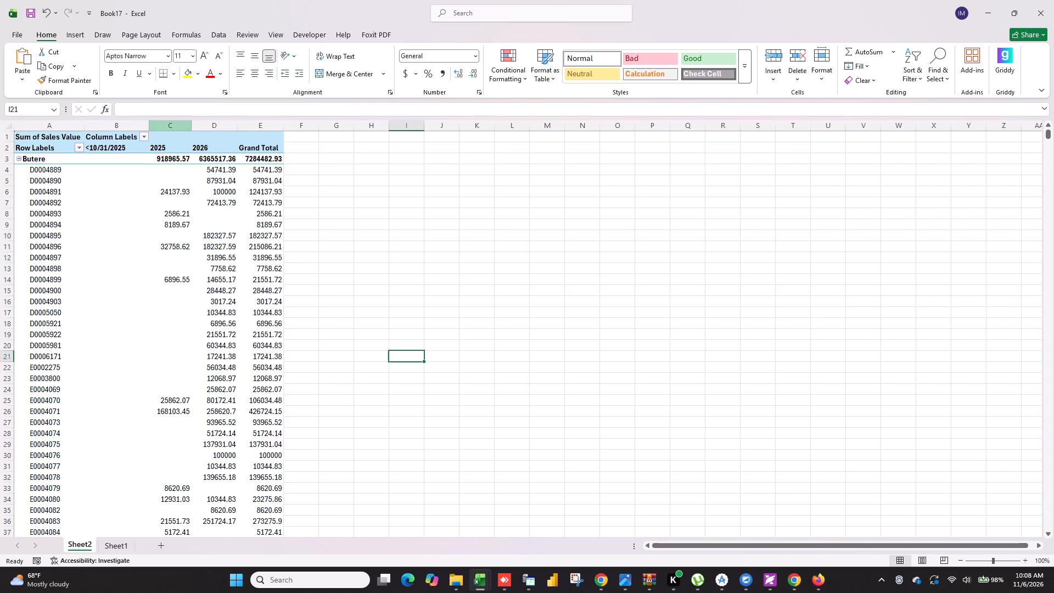
Show the branch and product PivotTable in tabular form.
left_click(189, 143)
left_click(196, 135)
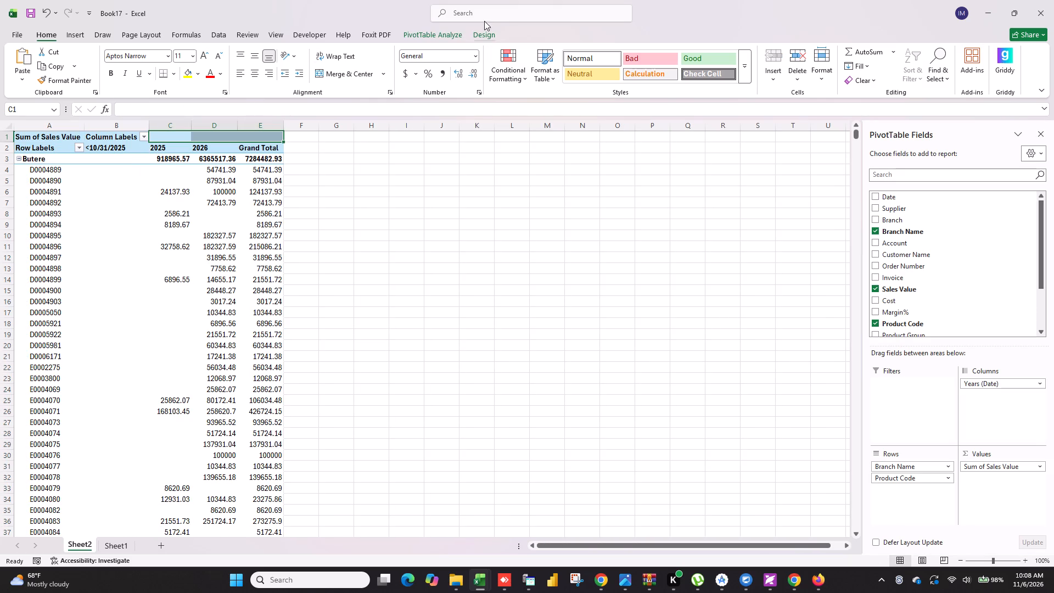
left_click(482, 27)
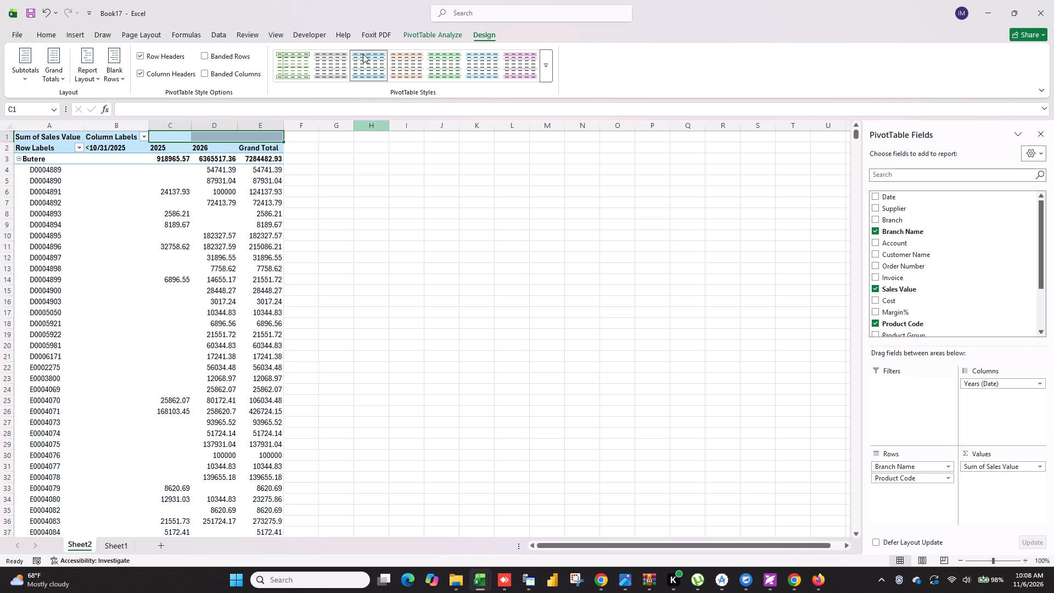
left_click(78, 66)
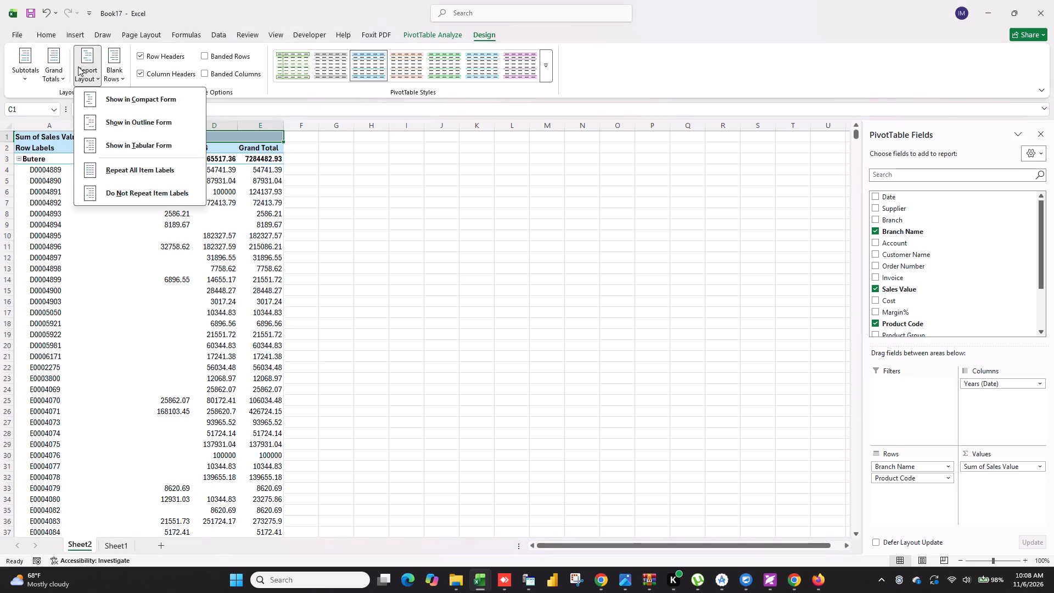
left_click(134, 150)
Turn off the PivotTable's grand totals for rows and columns and hide its subtotals.
left_click(48, 69)
left_click(109, 105)
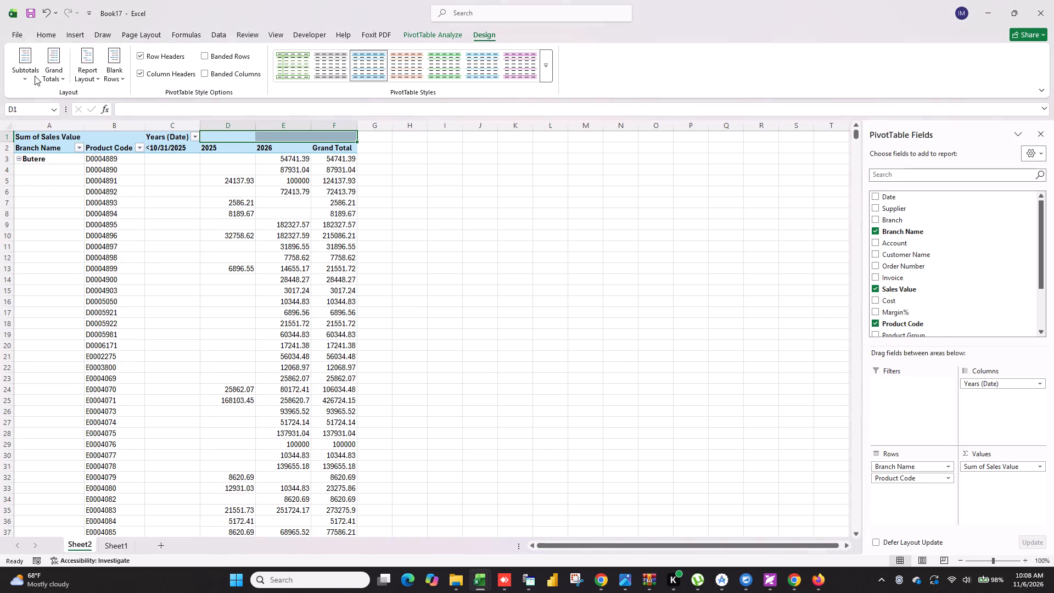
left_click(33, 76)
left_click(82, 102)
left_click(365, 254)
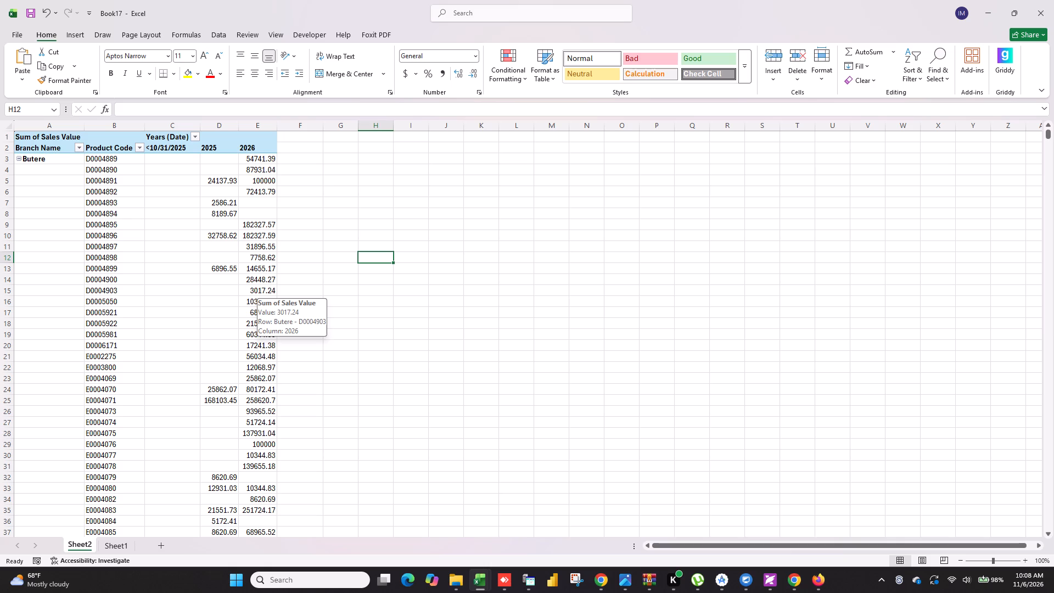
Reapply the PivotTable's settings for no subtotals and no grand totals on rows and columns.
left_click(239, 138)
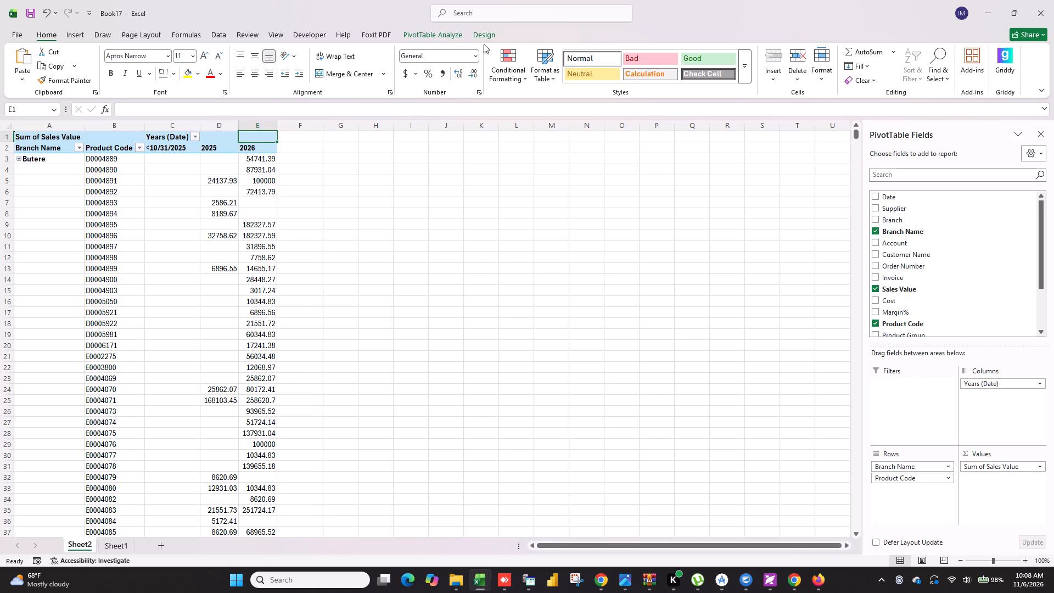
left_click(486, 37)
left_click(36, 68)
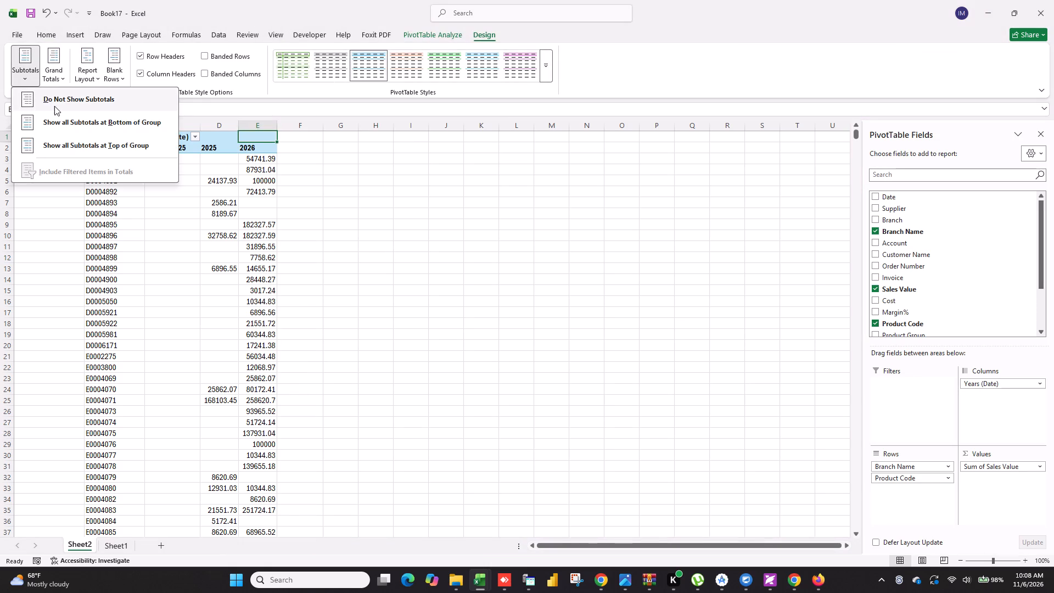
left_click(54, 106)
left_click(55, 78)
left_click(96, 102)
left_click(292, 283)
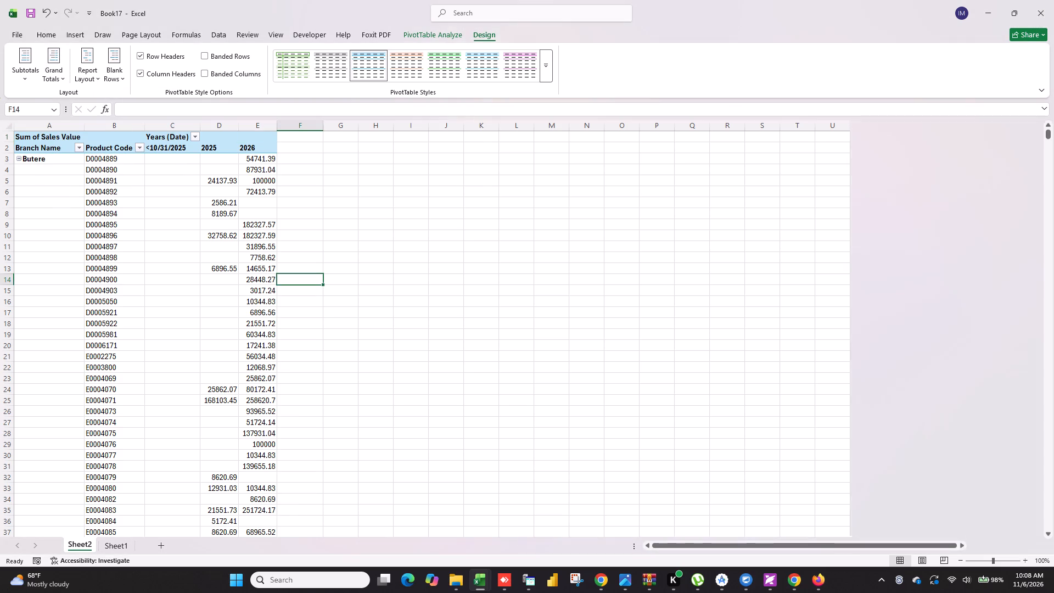
Copy the PivotTable's columns A to E and paste them as values into a new sheet starting at A1.
left_click_drag(52, 127, 263, 149)
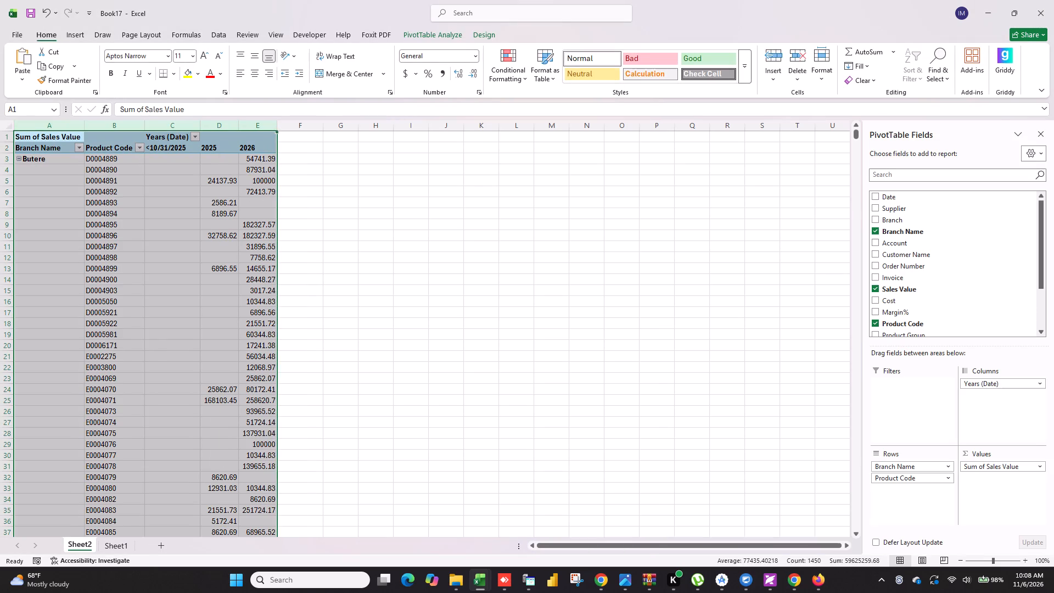
key("ctrl+c")
left_click(156, 545)
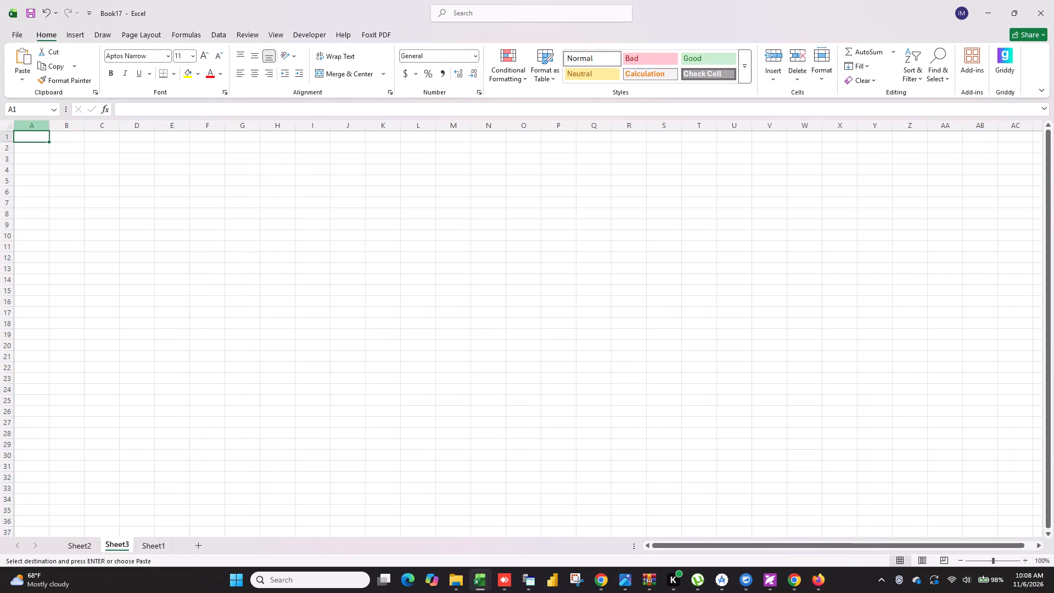
right_click(35, 136)
left_click(80, 210)
left_click(260, 257)
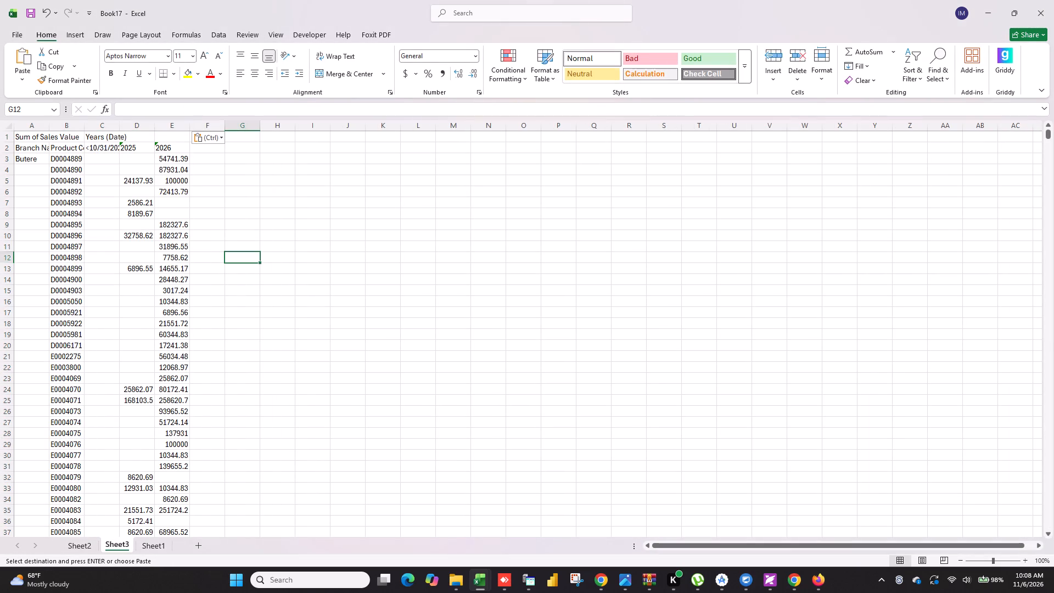
Delete the top row holding the Sum of Sales Value and Years (Date) labels from the pasted data.
left_click(15, 134)
left_click(2, 137)
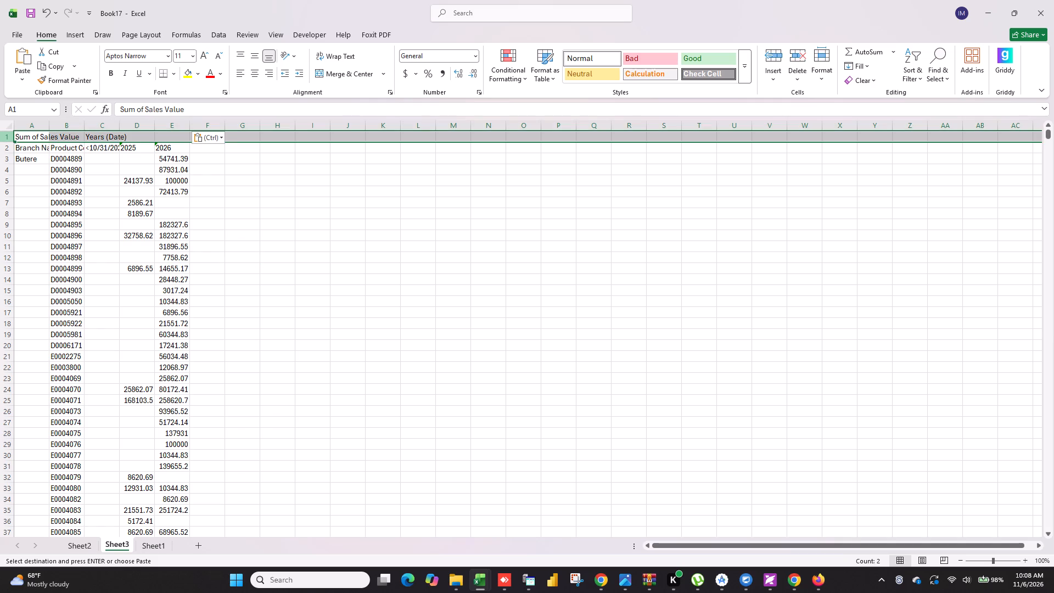
key("ctrl+minus")
left_click(204, 204)
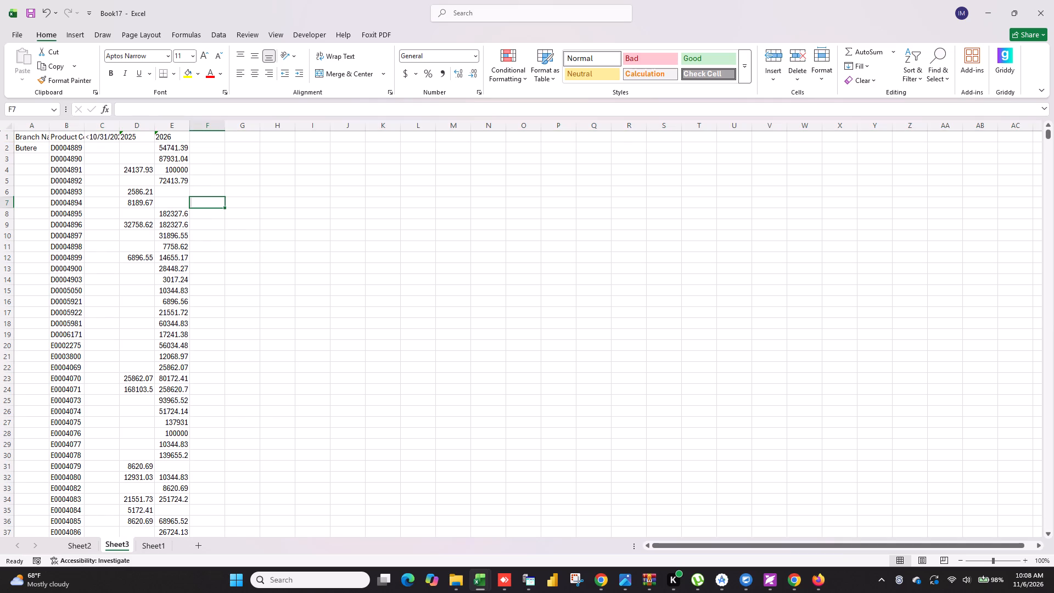
Widen columns B and C and replace the <10/31/2025 header in C1 with Description.
left_click_drag(118, 129, 132, 129)
left_click_drag(82, 128, 91, 128)
left_click(121, 138)
key("BackSpace")
type("Description")
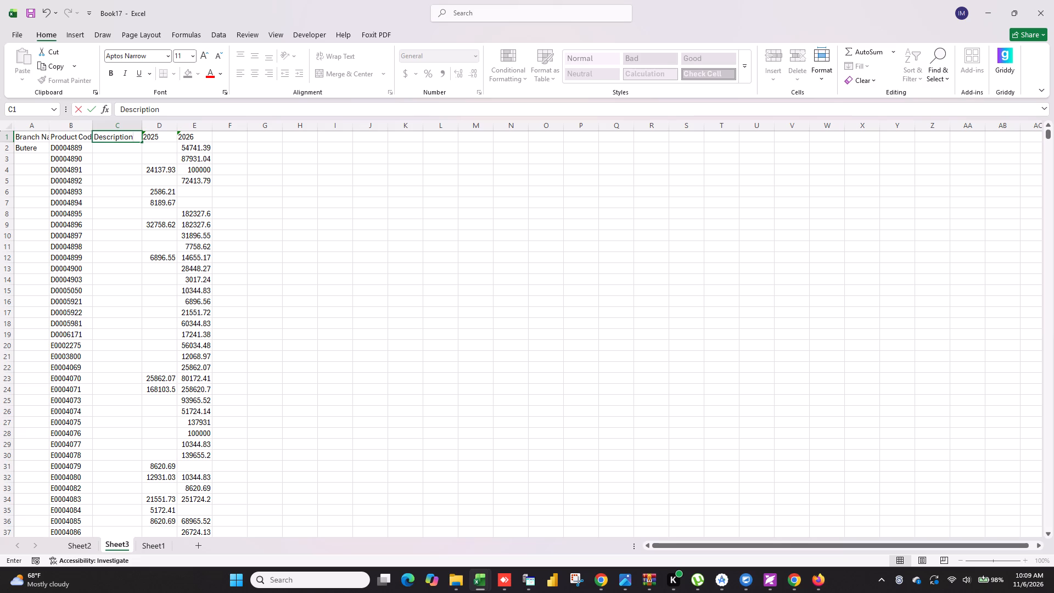
left_click_drag(529, 242, 522, 243)
Copy the Butere branch name down the blank Branch Name cells through row 137.
left_click(27, 148)
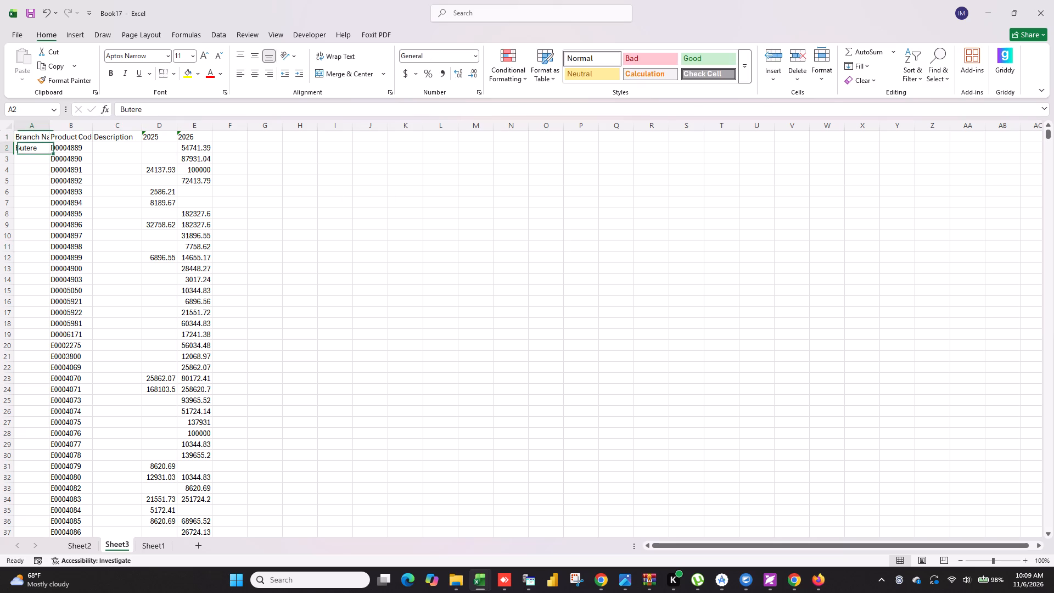
key("ctrl+c")
left_click(32, 156)
key("ctrl+shift+Down")
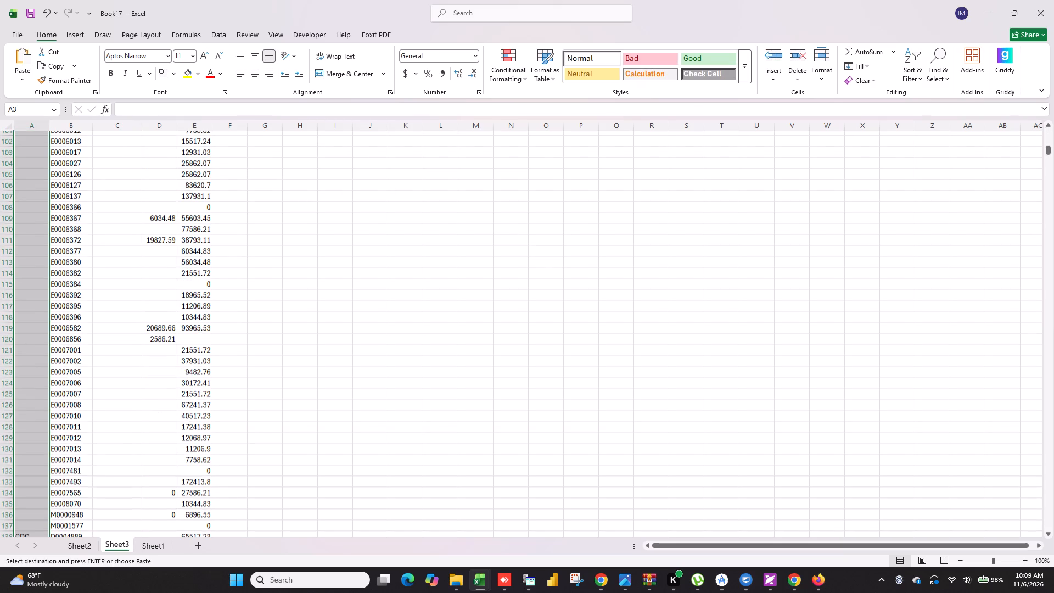
left_click(33, 518)
key("ctrl+shift+Up")
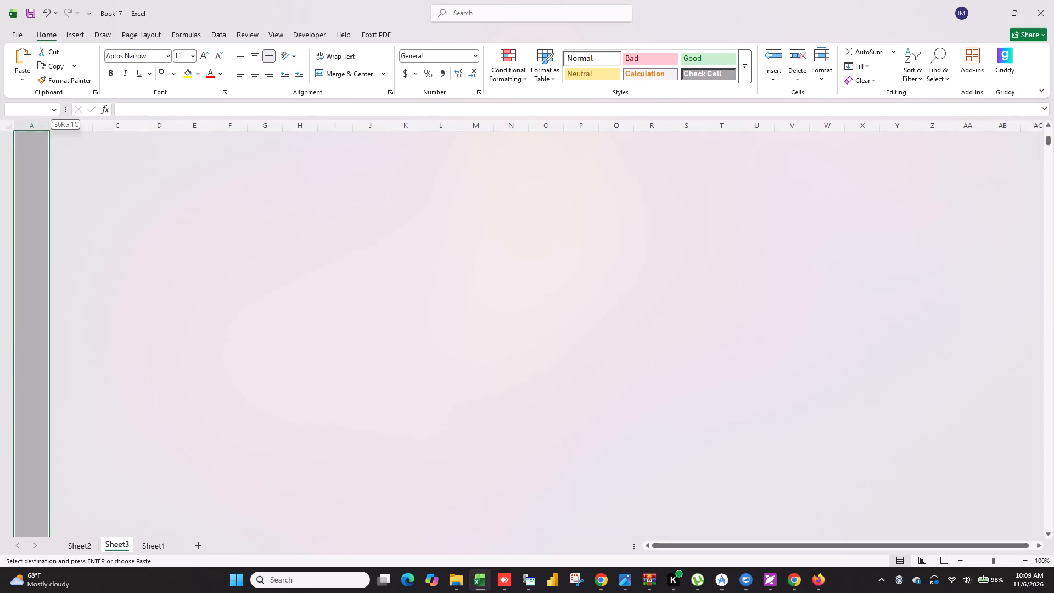
key("ctrl+v")
Copy the CDC branch name down the blank Branch Name cells through row 223.
left_click(33, 344)
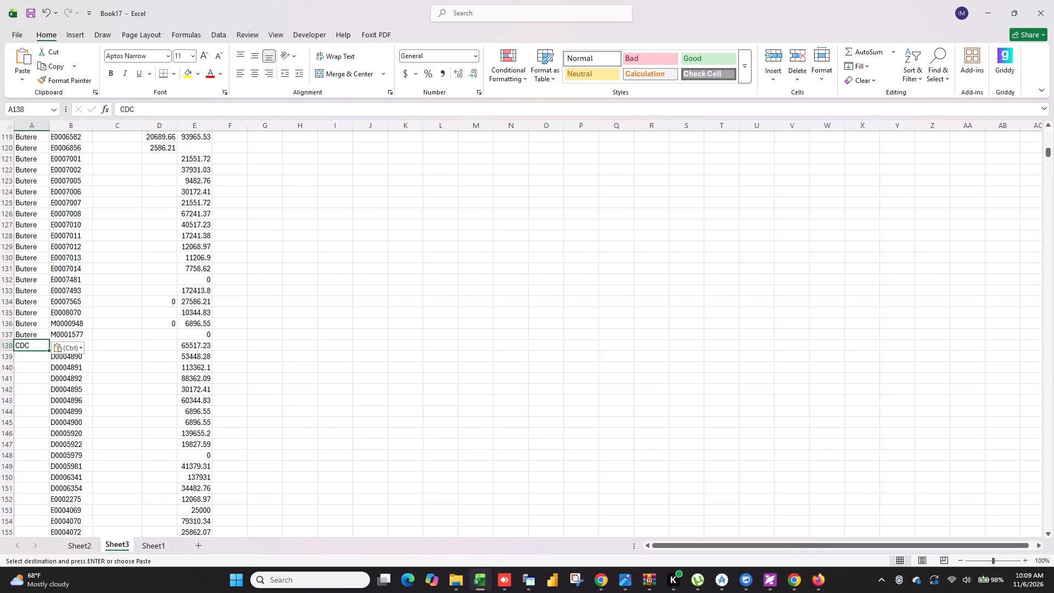
key("ctrl+c")
left_click(33, 355)
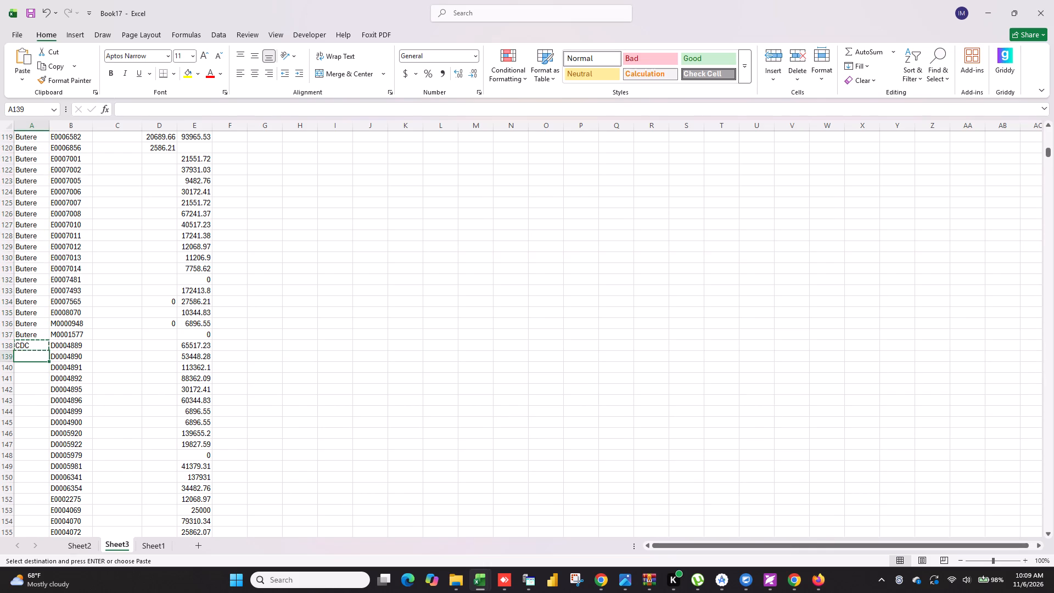
key("ctrl+shift+Down")
left_click(30, 523)
key("ctrl+shift+Up")
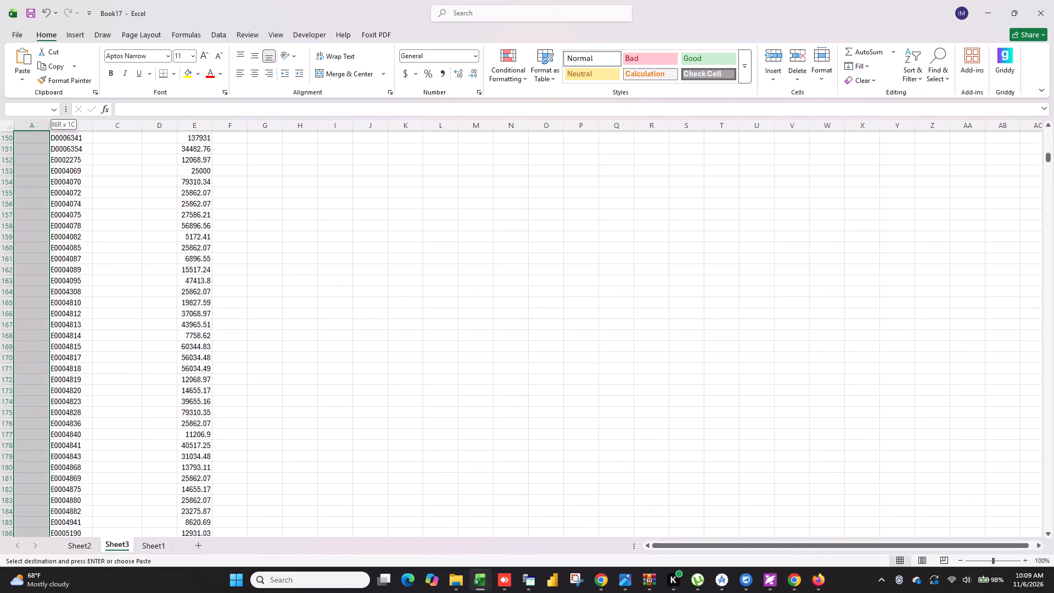
key("ctrl+v")
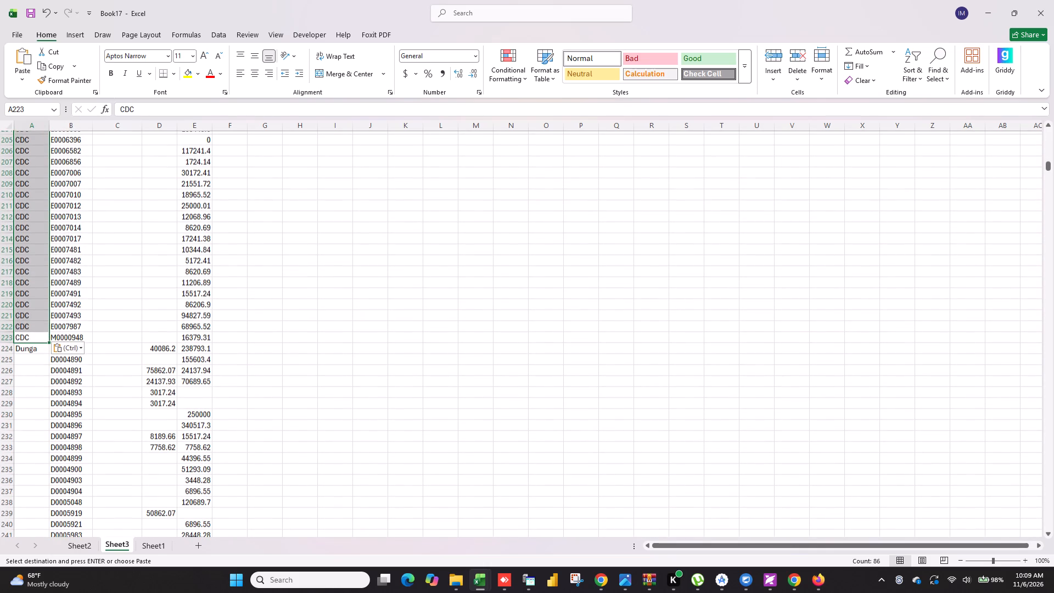
Copy the Dunga branch name down the blank Branch Name cells through row 378.
left_click(24, 345)
key("ctrl+c")
left_click(26, 355)
key("ctrl+shift+Down")
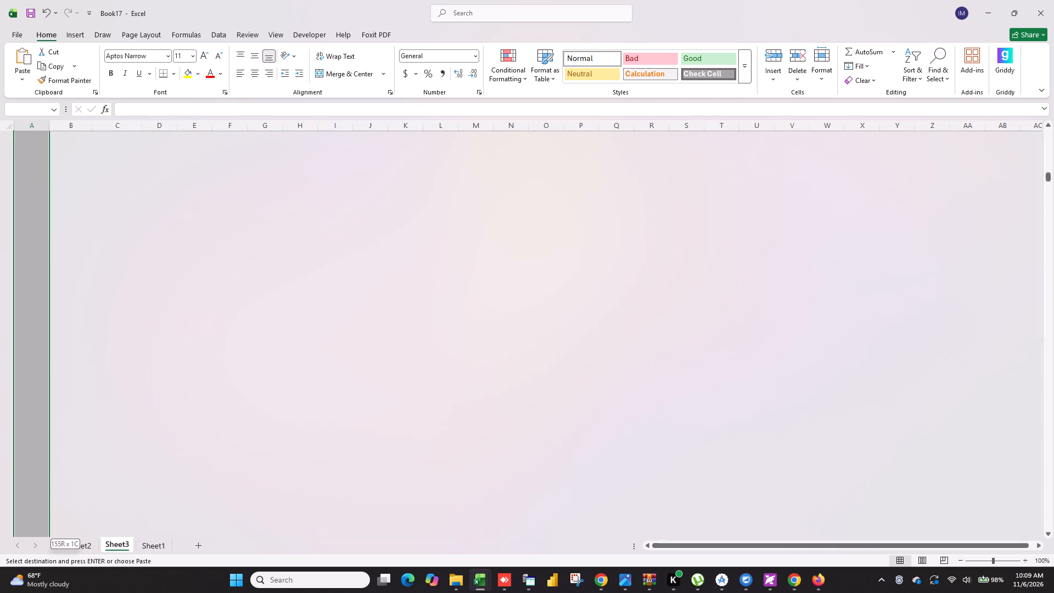
left_click(27, 523)
key("ctrl+shift+Up")
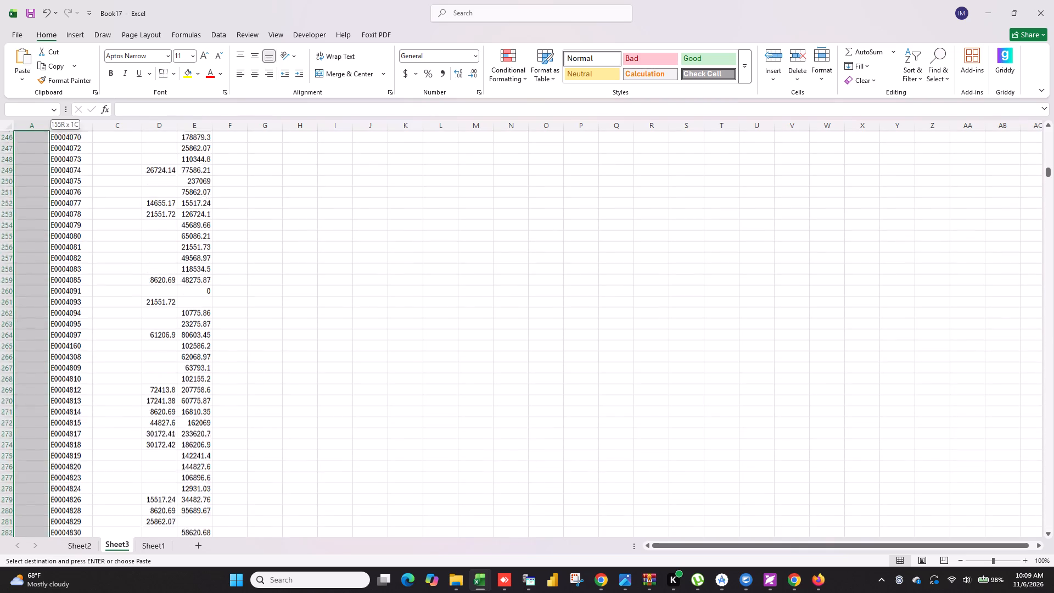
key("ctrl+v")
Copy the Eldoret branch name down the blank Branch Name cells through row 409.
left_click(22, 342)
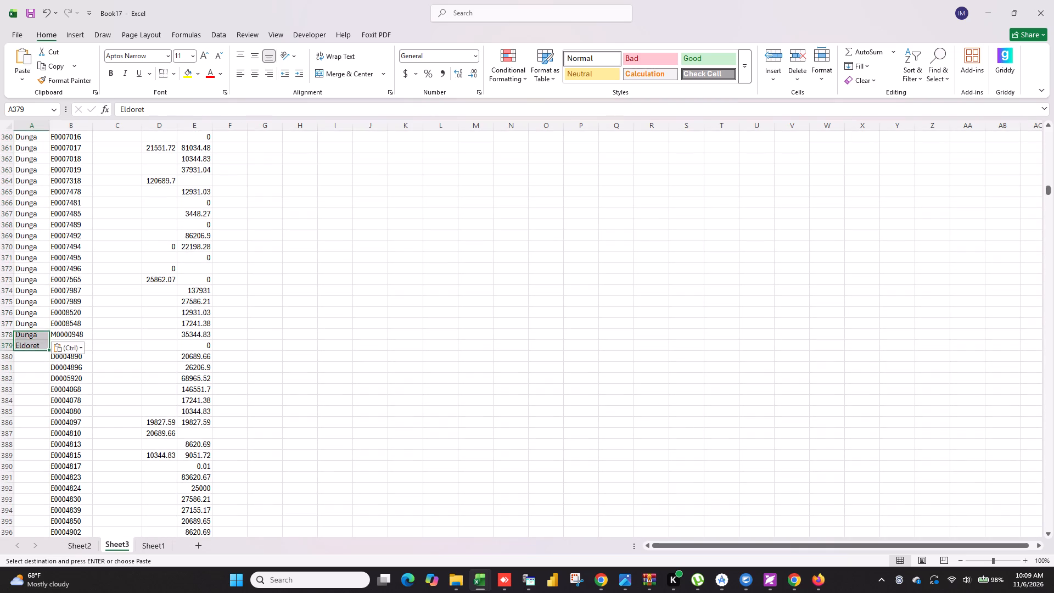
key("ctrl+c")
left_click(32, 356)
key("ctrl+shift+Down")
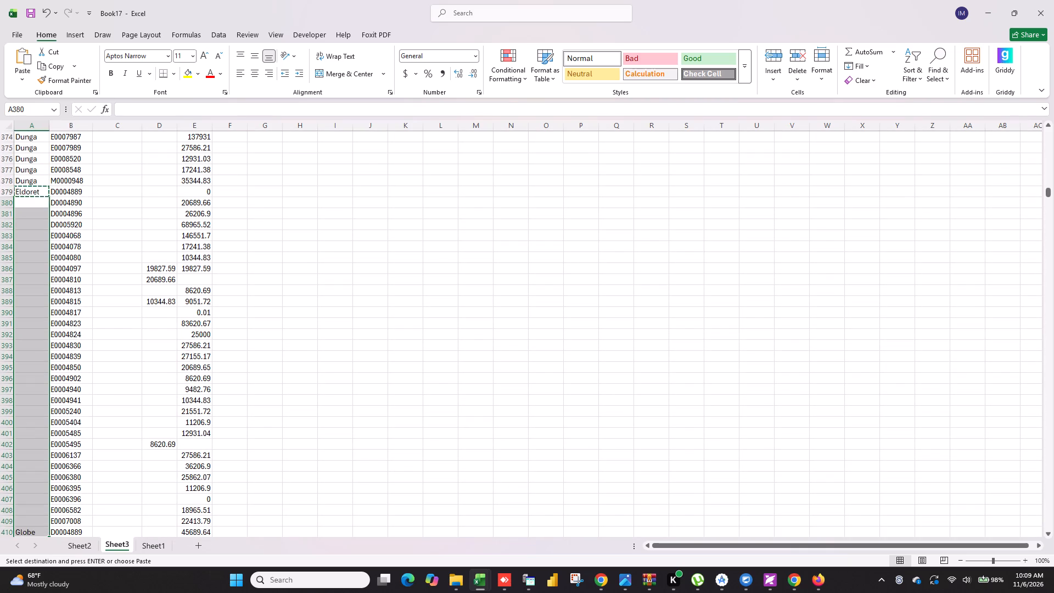
left_click(35, 522)
key("ctrl+shift+Up")
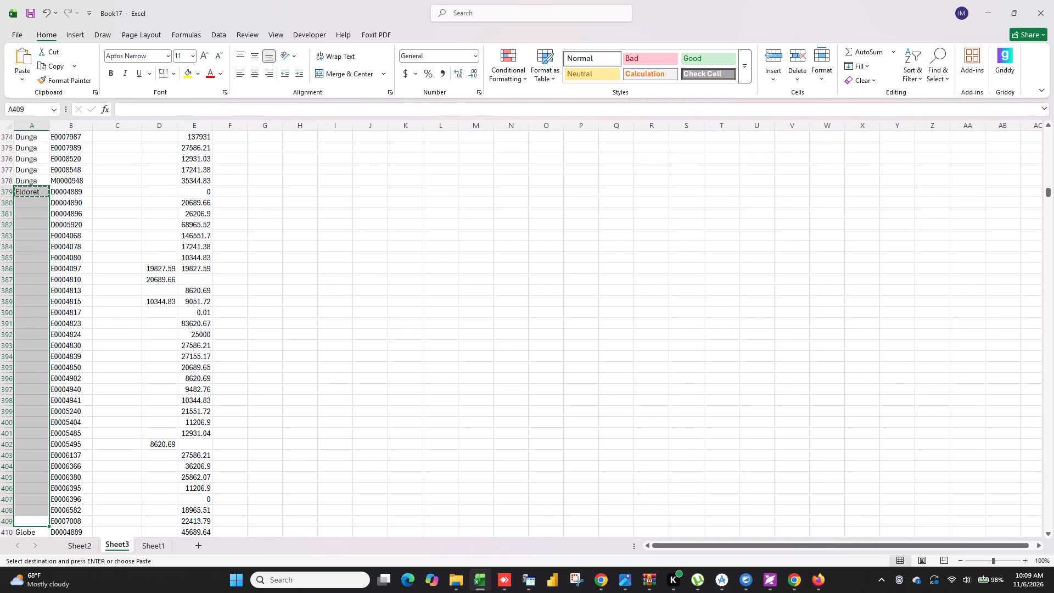
key("ctrl+v")
Copy the Globe branch name down the blank Branch Name cells through row 513.
scroll(35, 522, "down", 5)
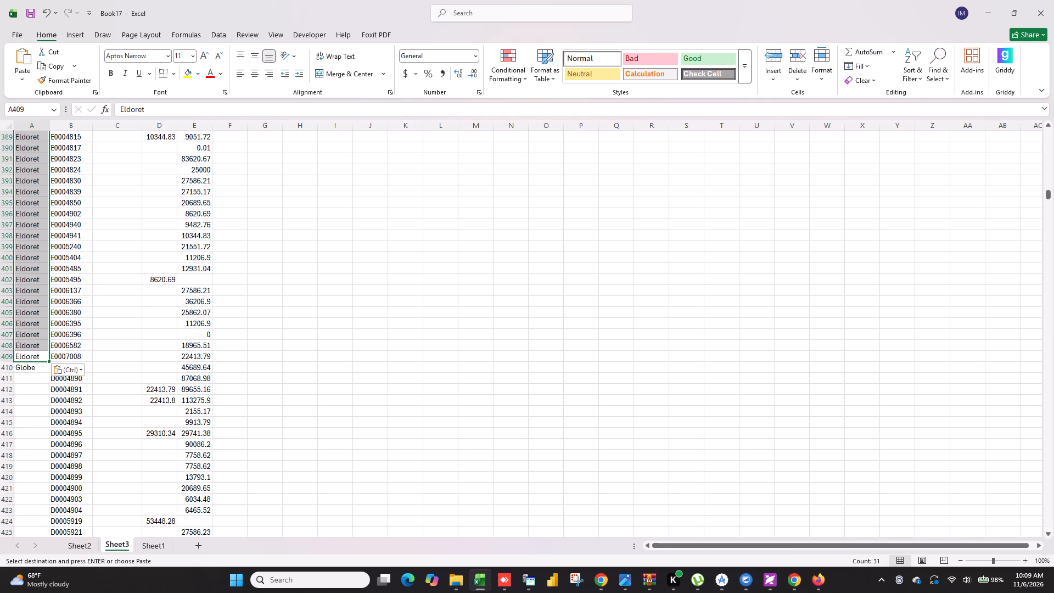
left_click(27, 374)
left_click(31, 368)
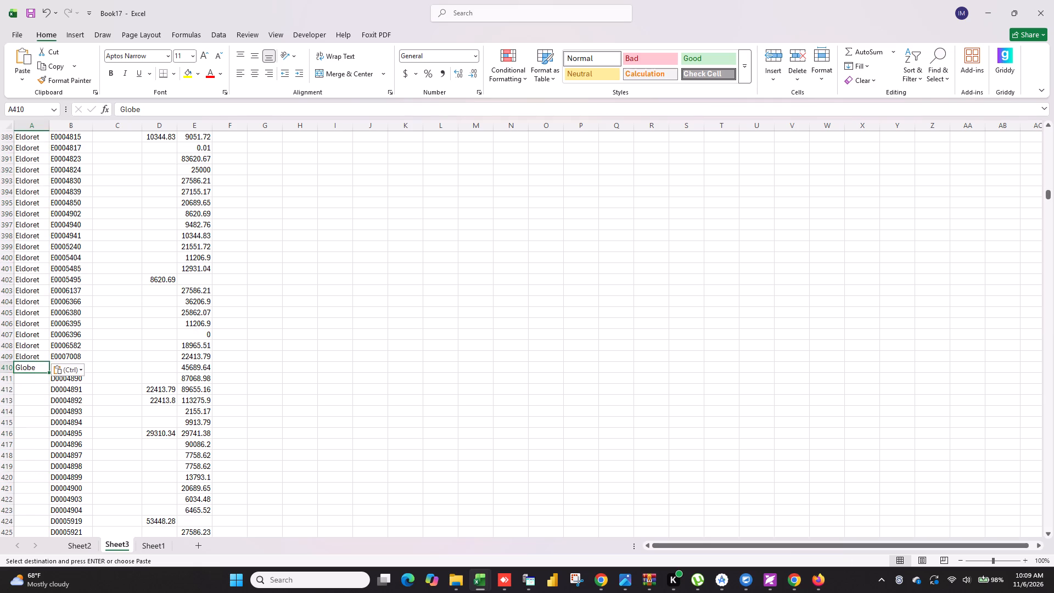
key("ctrl+c")
left_click(32, 374)
key("ctrl+shift+Down")
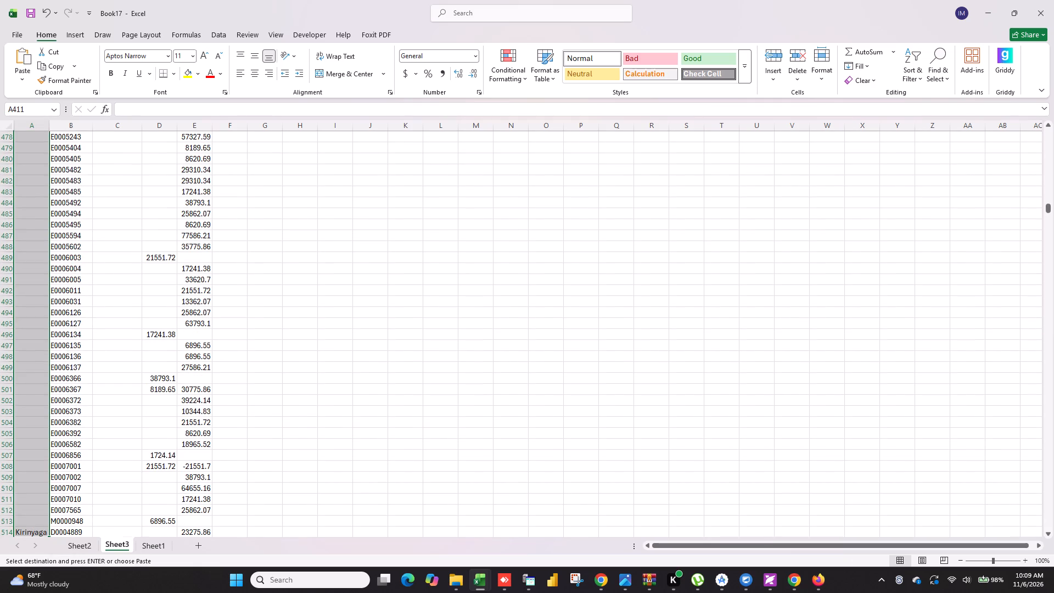
left_click(31, 522)
key("ctrl+shift+Up")
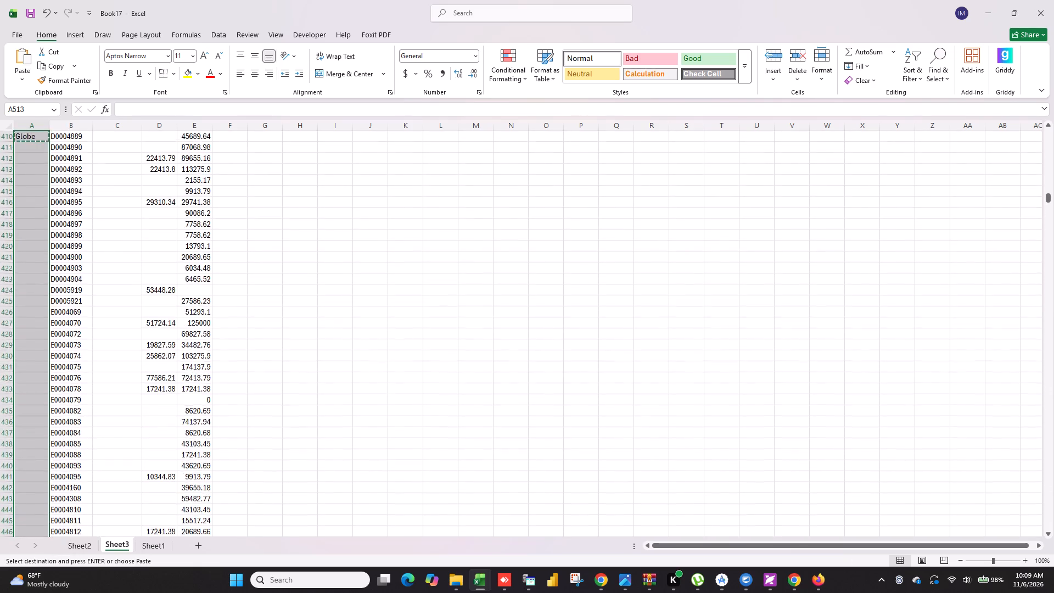
key("ctrl+v")
Copy the Kirinyaga branch name down the blank Branch Name cells through row 562.
left_click(33, 348)
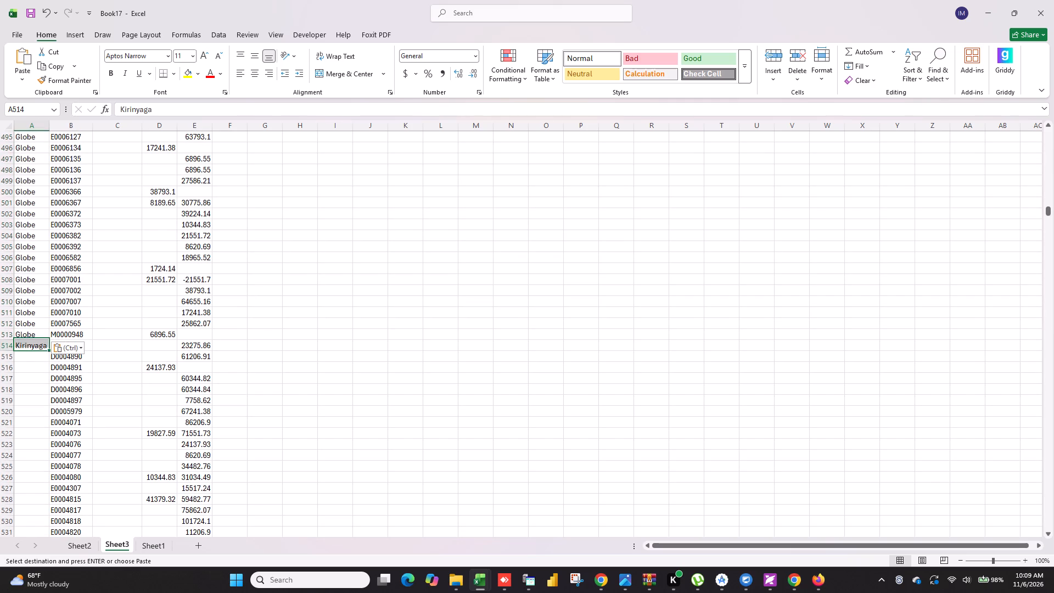
key("ctrl+c")
left_click(31, 353)
key("ctrl+shift+Down")
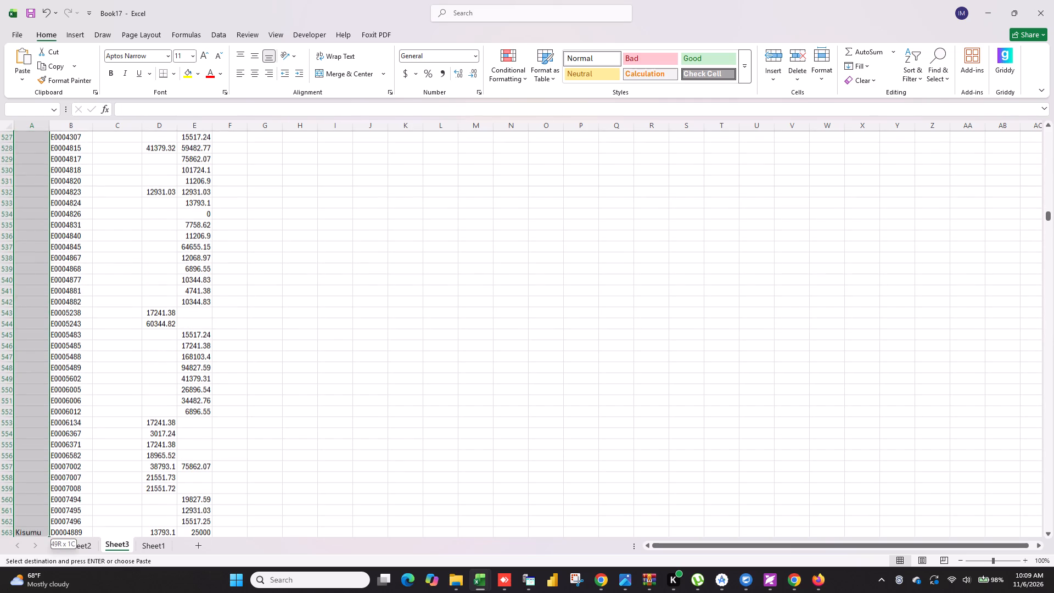
left_click(27, 524)
key("ctrl+shift+Up")
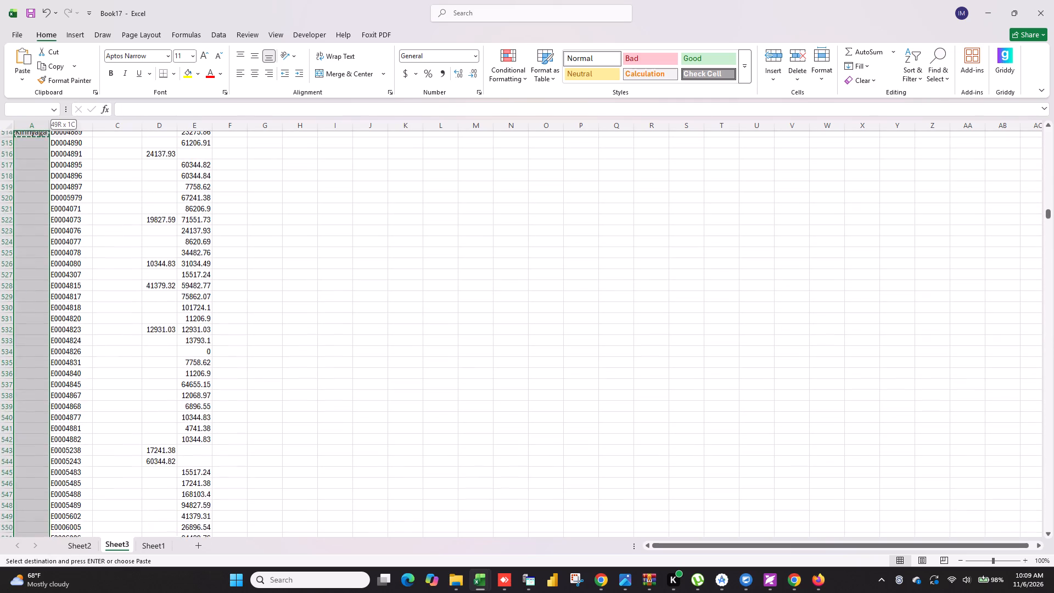
key("ctrl+v")
Copy the Kisumu branch name down the blank Branch Name cells through row 604.
left_click(31, 349)
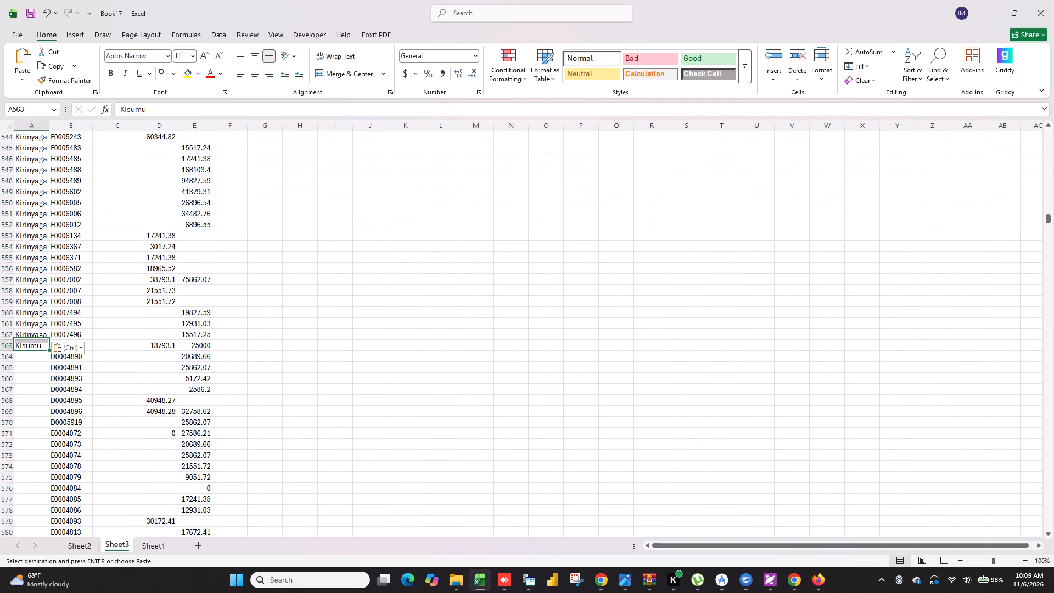
key("ctrl+c")
left_click(32, 353)
key("ctrl+shift+Down")
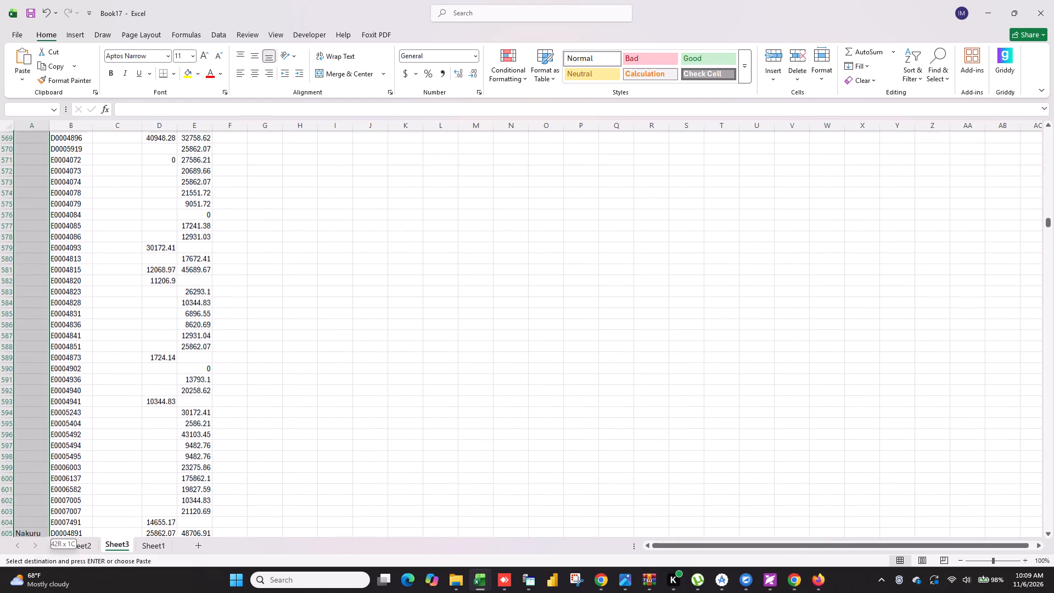
left_click(27, 521)
key("ctrl+shift+Up")
key("ctrl+v")
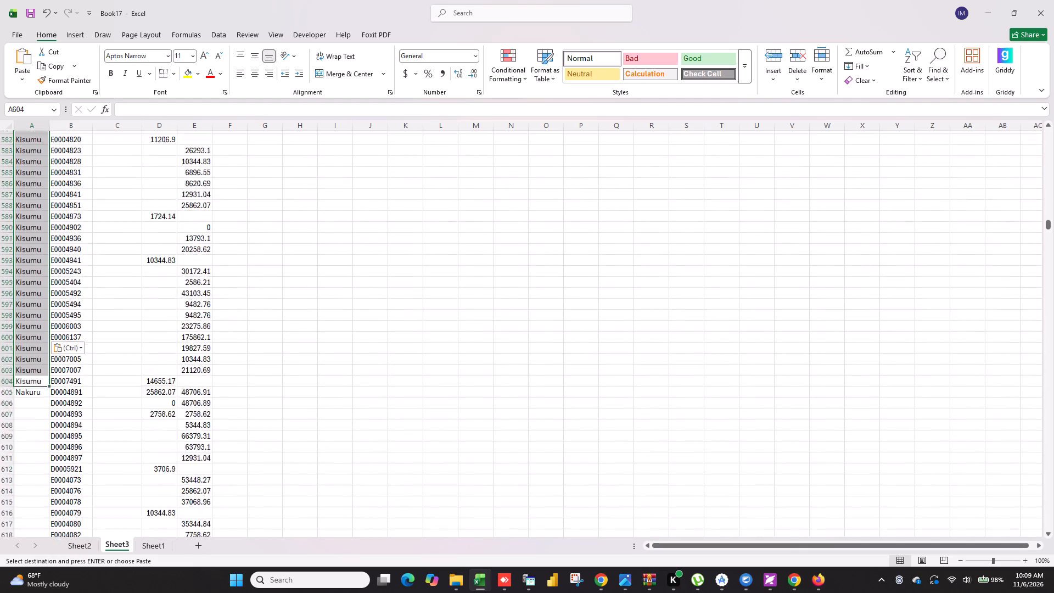
Copy the Nakuru branch name down the blank Branch Name cells through row 664.
left_click(27, 348)
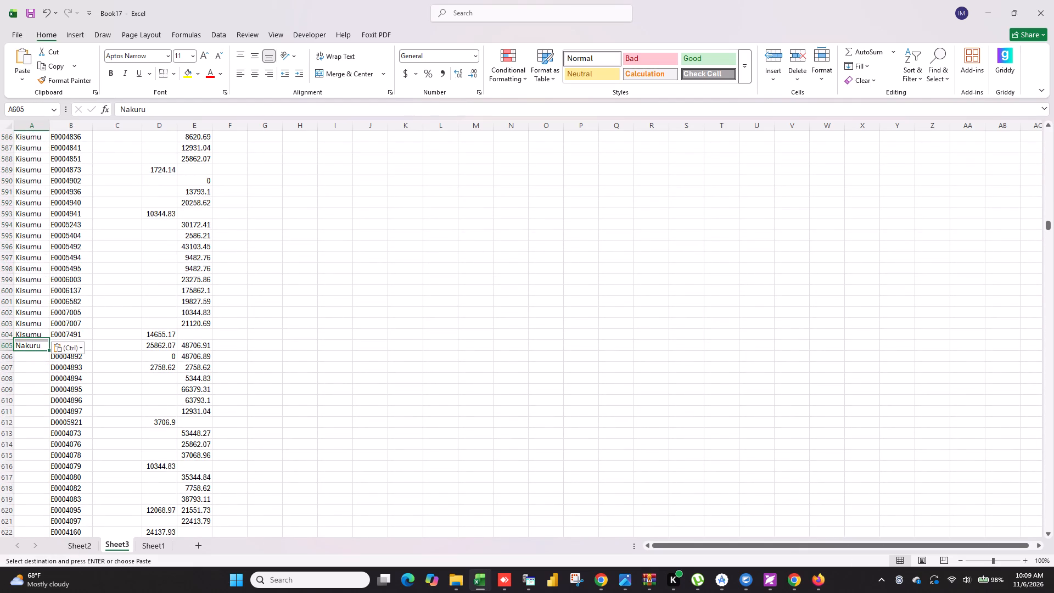
key("ctrl+c")
left_click(35, 354)
key("ctrl+shift+Down")
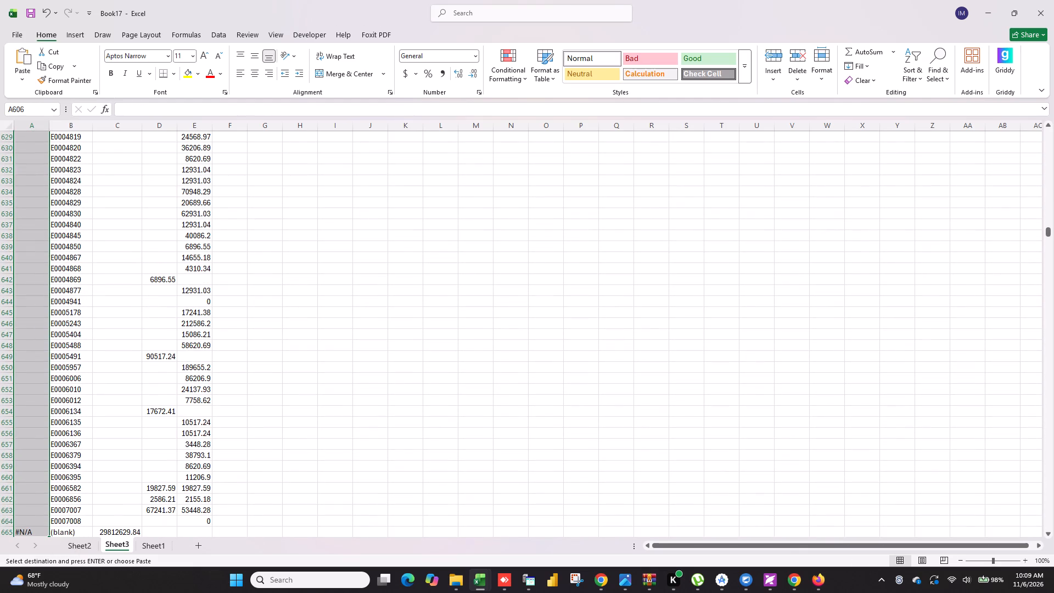
left_click(26, 521)
key("ctrl+shift+Up")
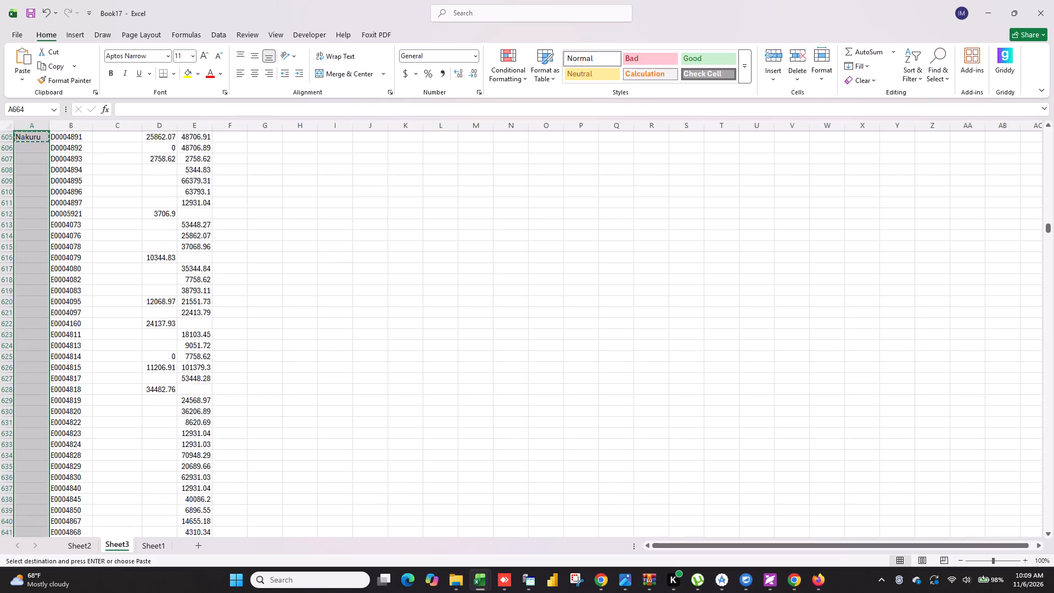
key("ctrl+v")
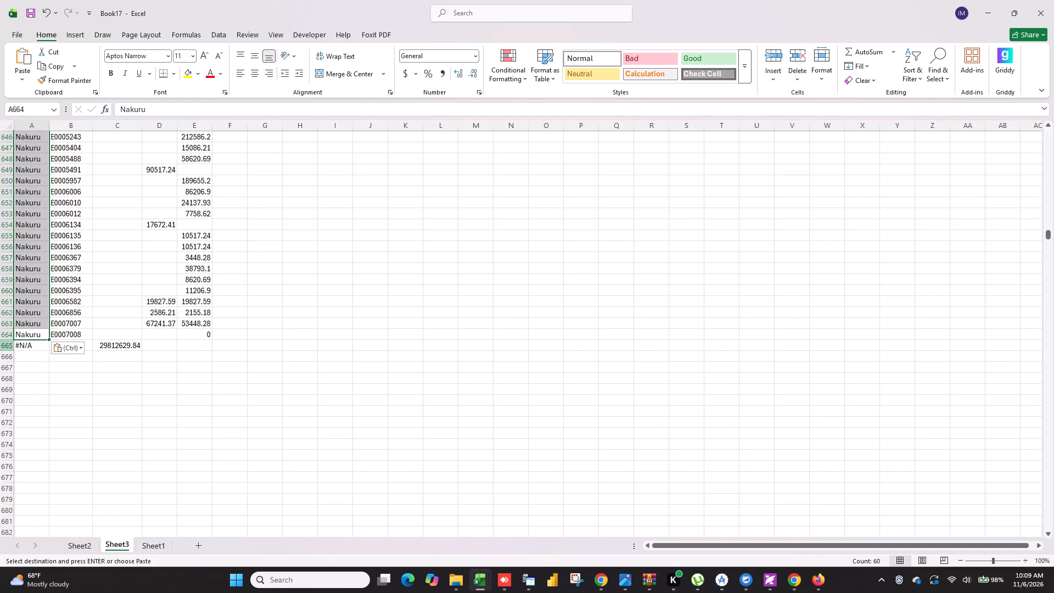
Delete the #N/A row below the last Nakuru entry, row 665.
left_click(9, 345)
key("ctrl+minus")
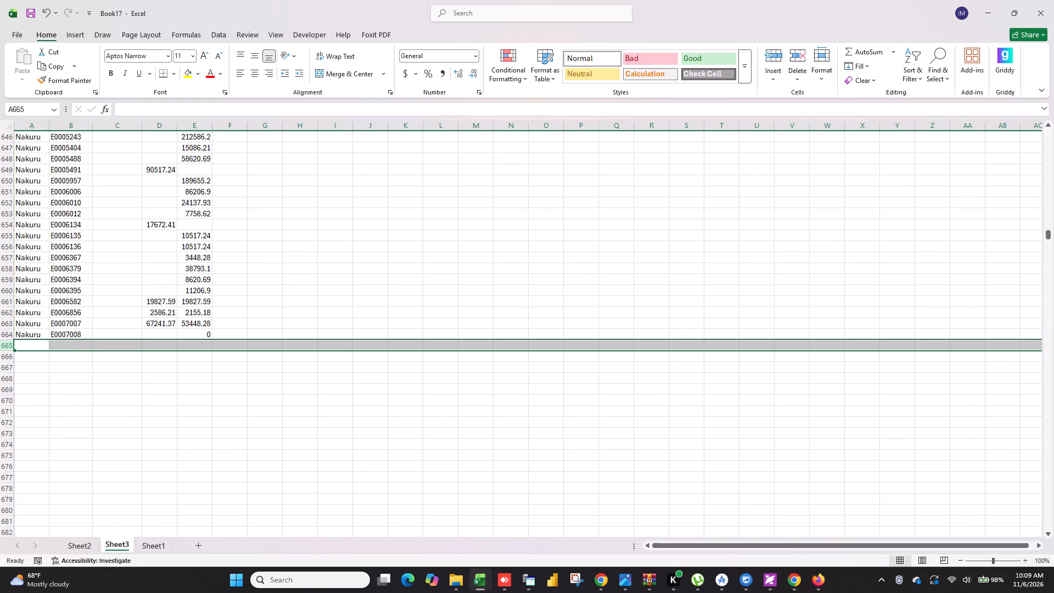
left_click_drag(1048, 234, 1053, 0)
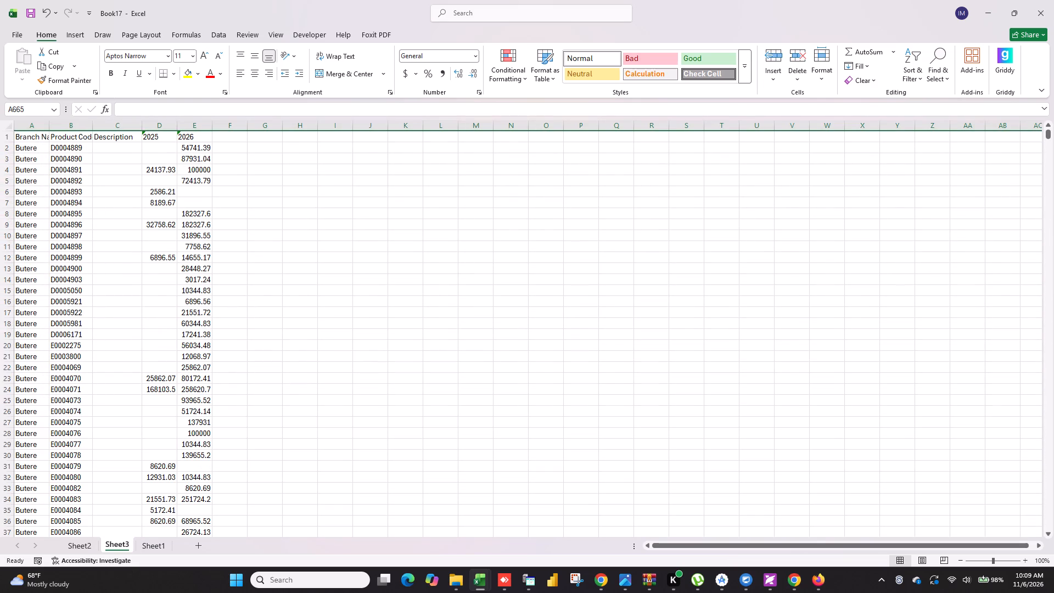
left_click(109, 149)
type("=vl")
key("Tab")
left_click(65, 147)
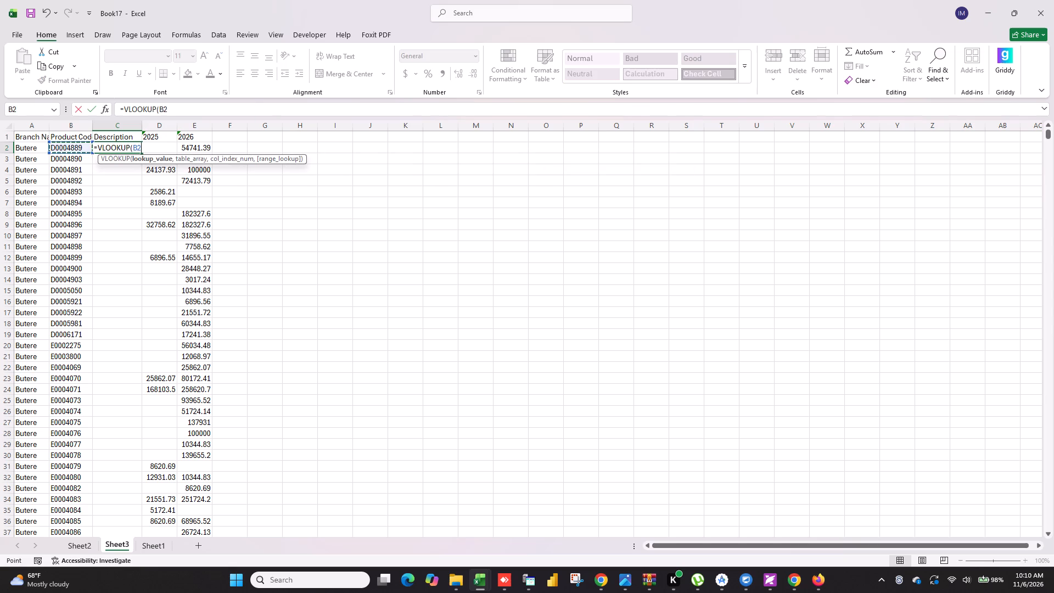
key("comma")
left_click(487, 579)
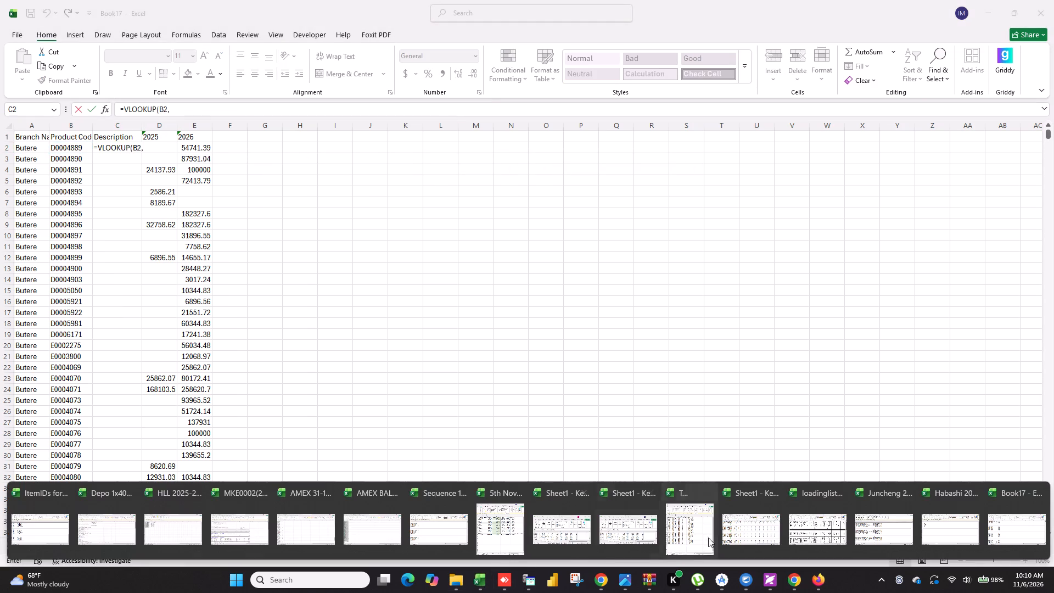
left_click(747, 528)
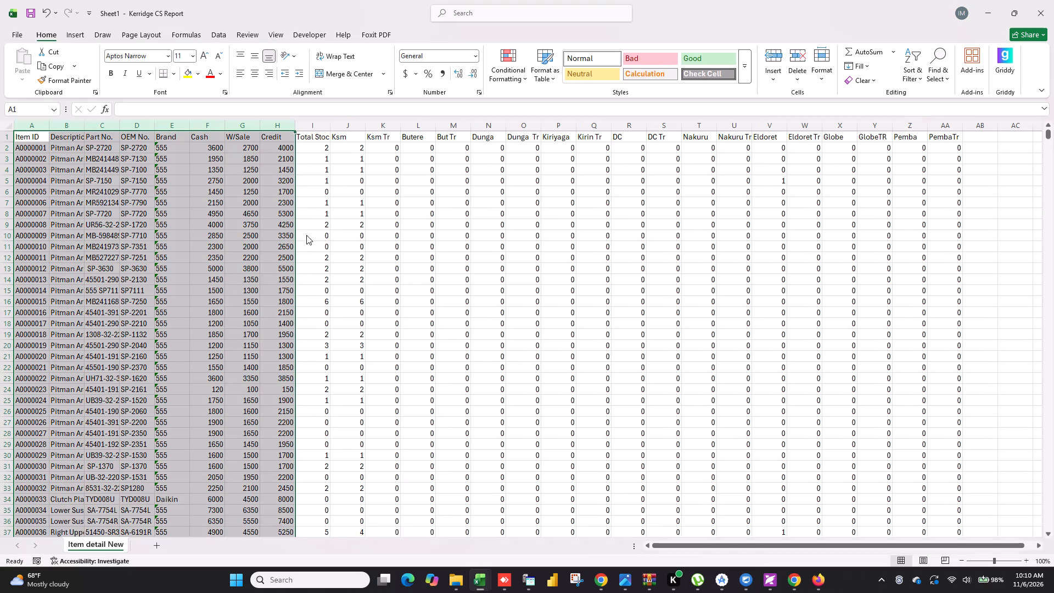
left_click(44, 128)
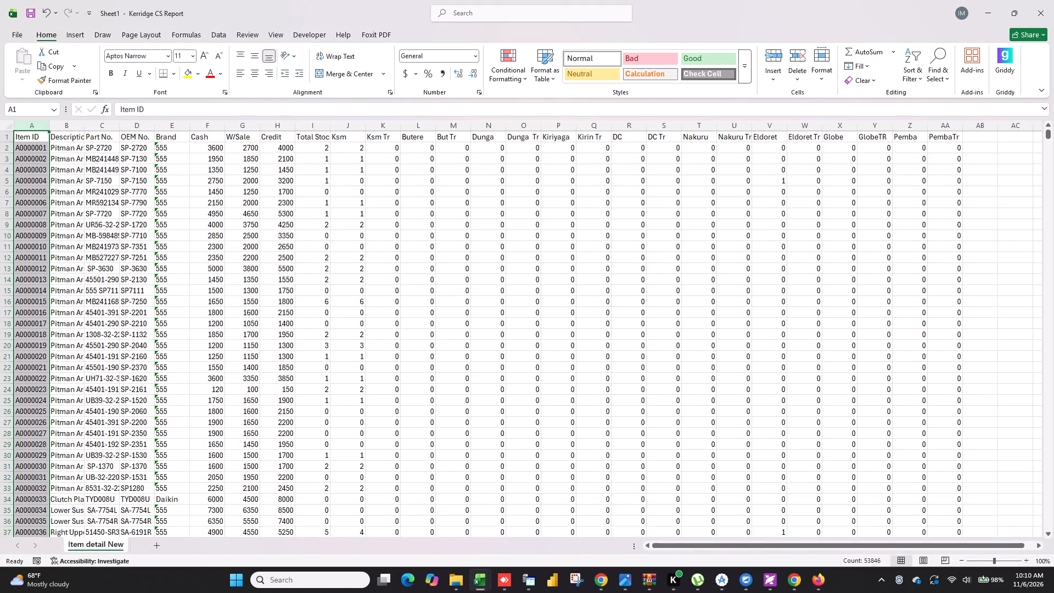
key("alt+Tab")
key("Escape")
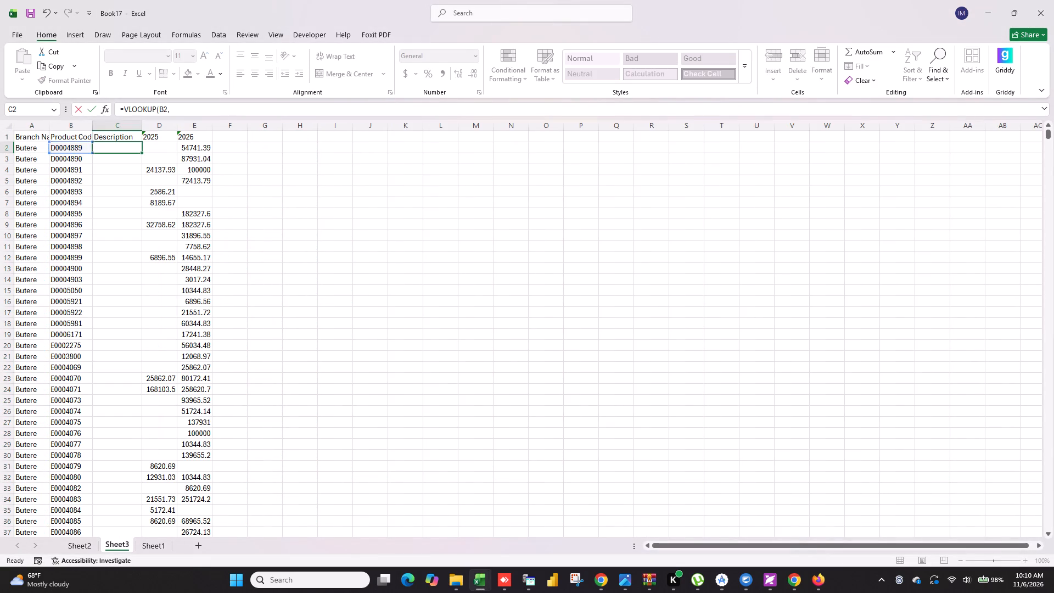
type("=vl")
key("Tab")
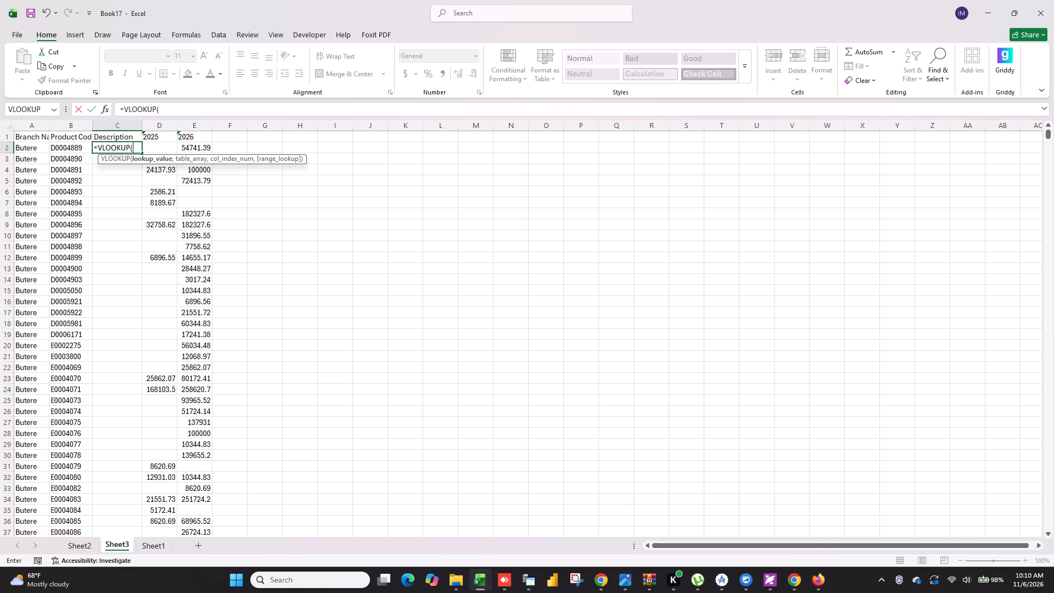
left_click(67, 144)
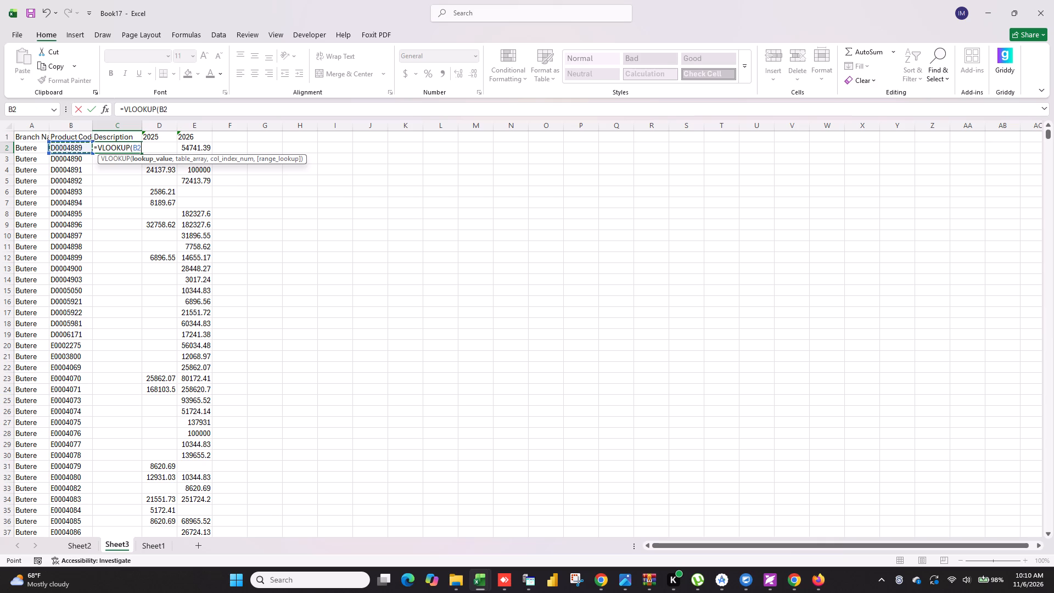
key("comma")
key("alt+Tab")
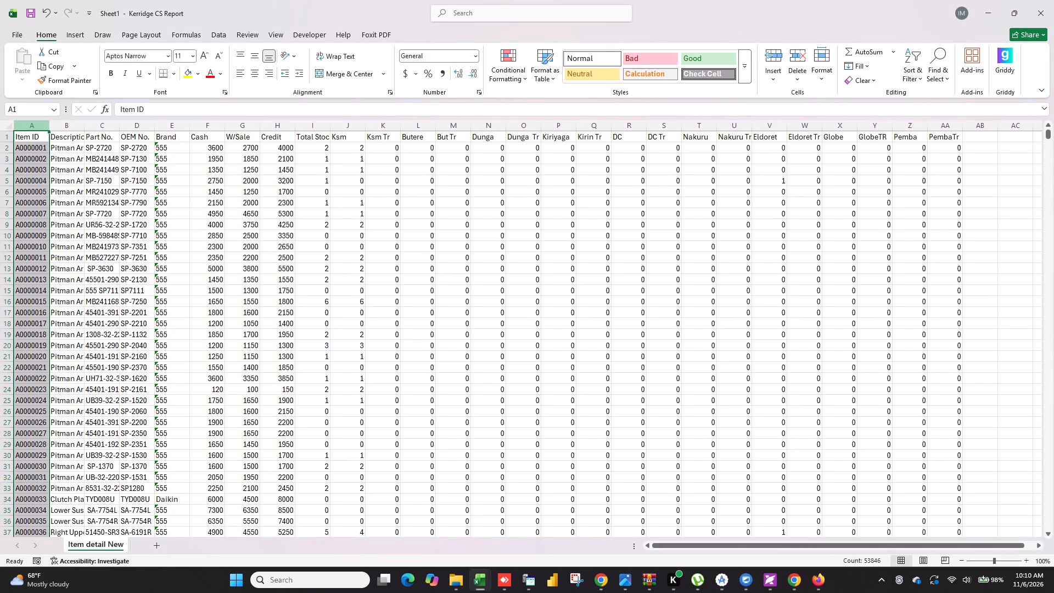
Copy the Item ID through Brand columns from the Kerridge CS Report workbook into a new sheet in Book17, starting at A1.
left_click(44, 121)
left_click(73, 219)
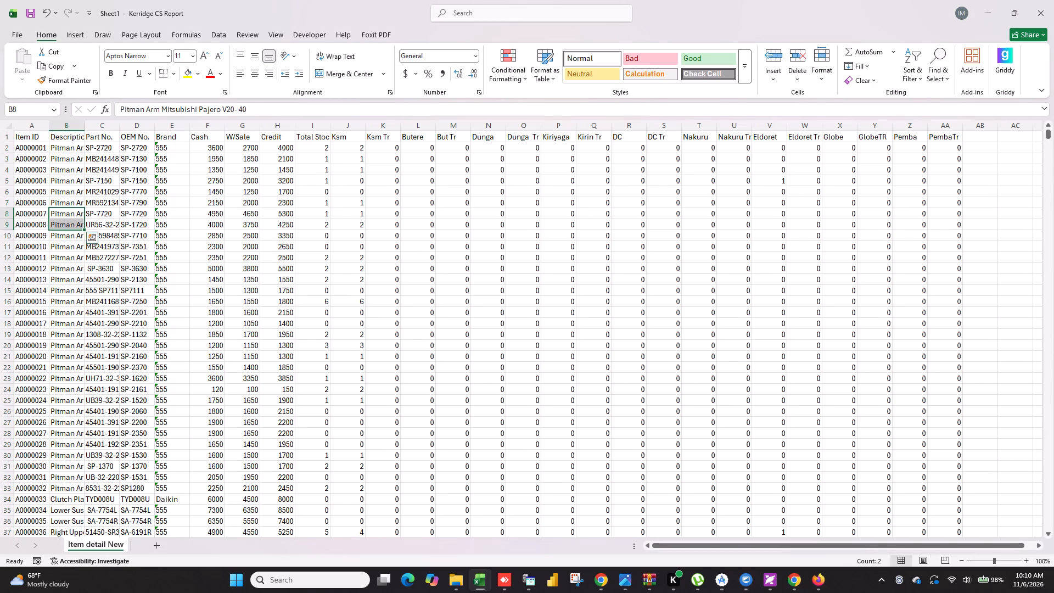
left_click(128, 216)
left_click_drag(31, 124, 152, 153)
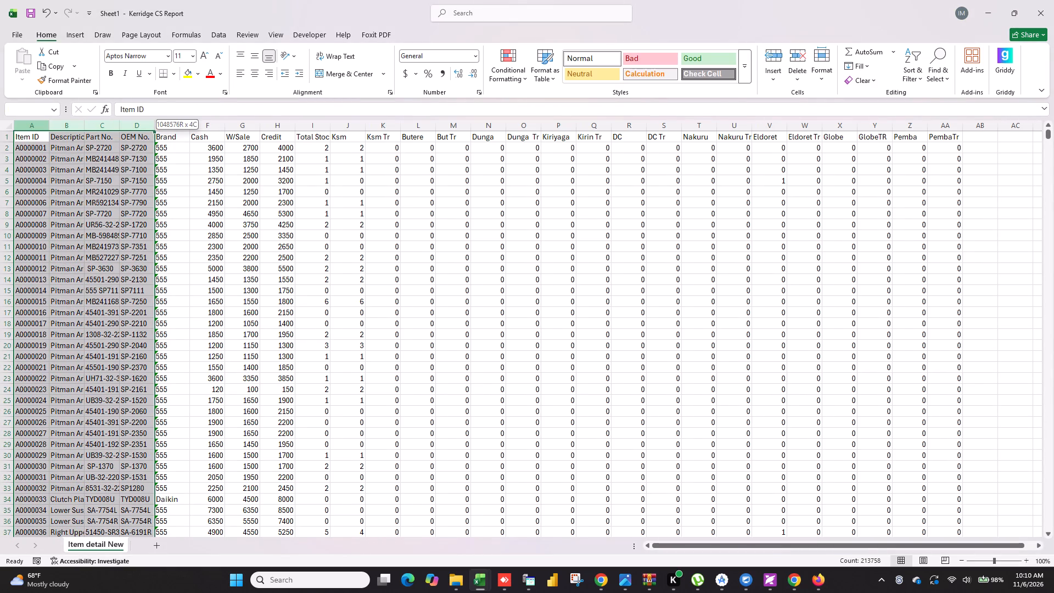
left_click_drag(152, 153, 179, 149)
key("ctrl+c")
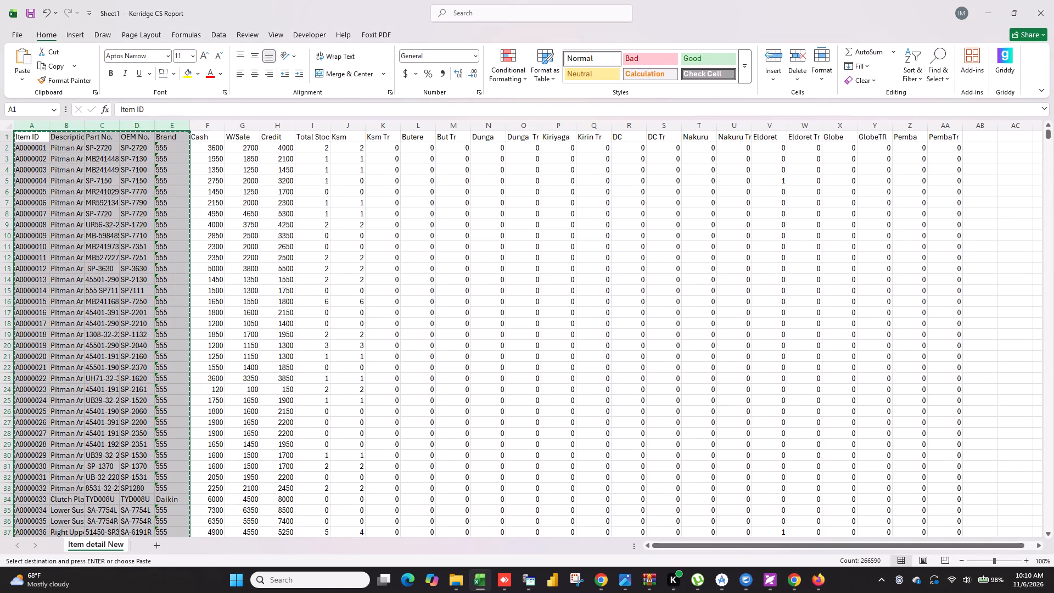
key("alt+Tab")
left_click(200, 542)
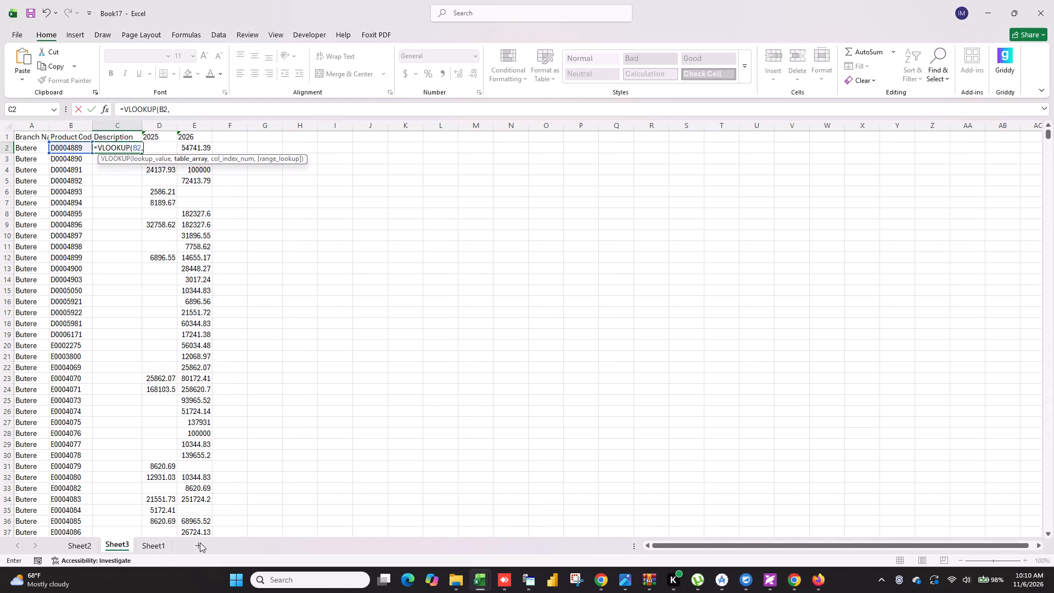
key("Escape")
left_click(200, 542)
right_click(39, 137)
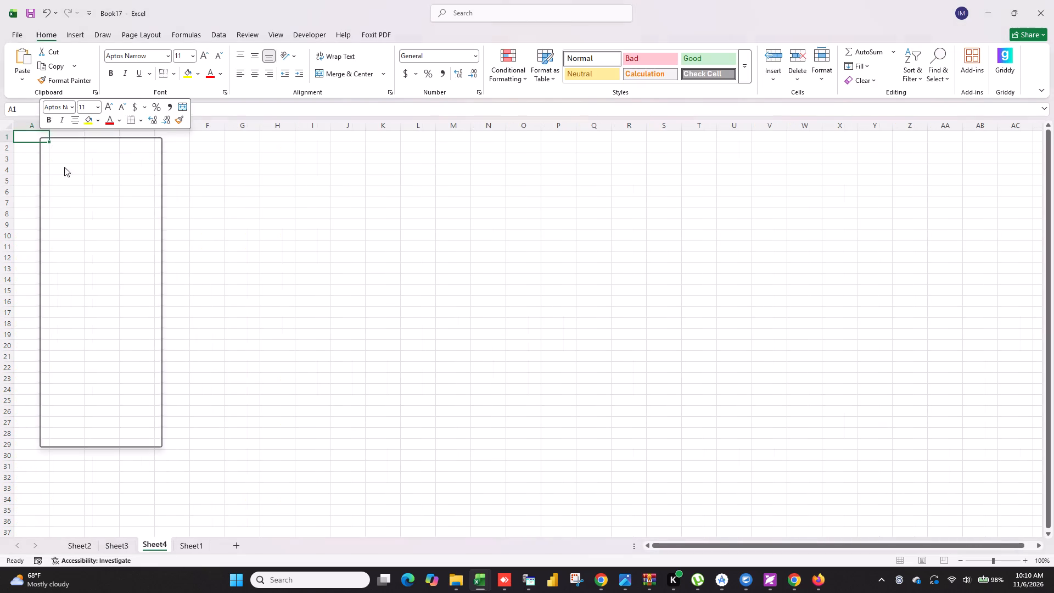
left_click(100, 213)
left_click(189, 252)
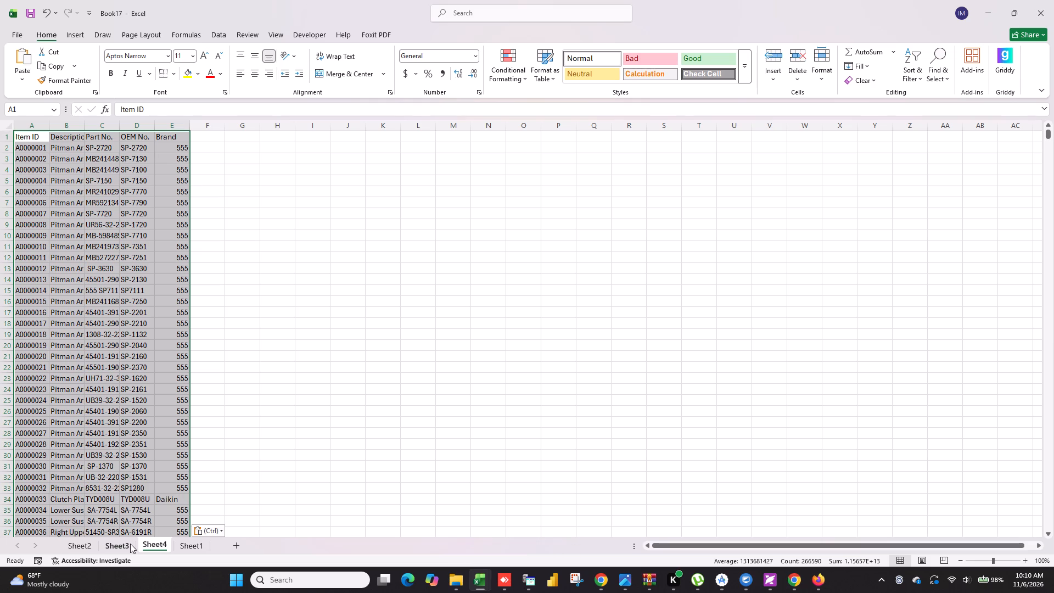
Fill the Description column on Sheet3 with =VLOOKUP(B2,Sheet4!A:B,2,0) down all rows, and widen the column.
left_click(116, 539)
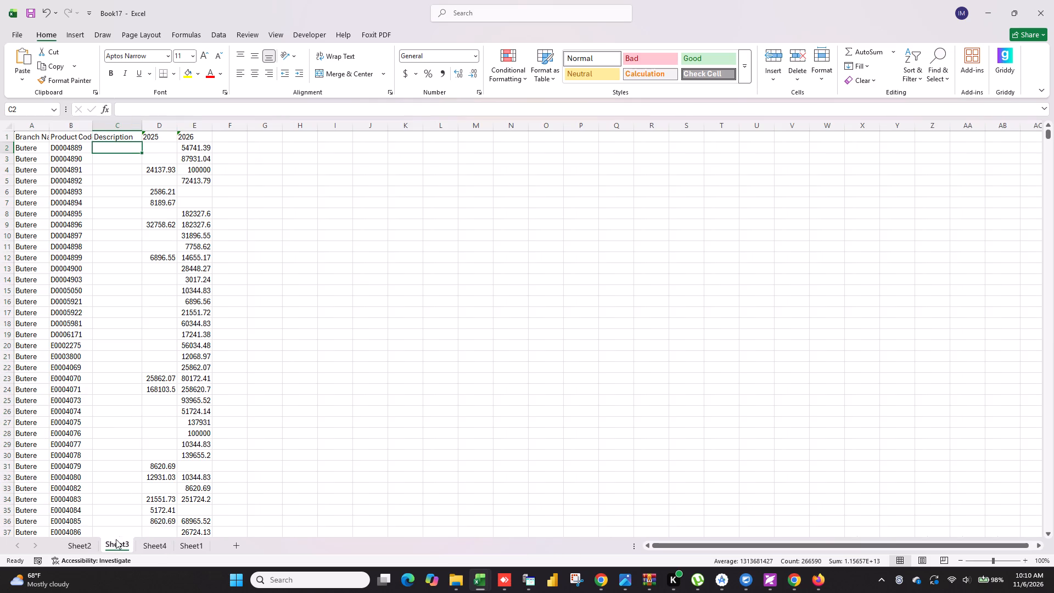
type("=vl")
key("Tab")
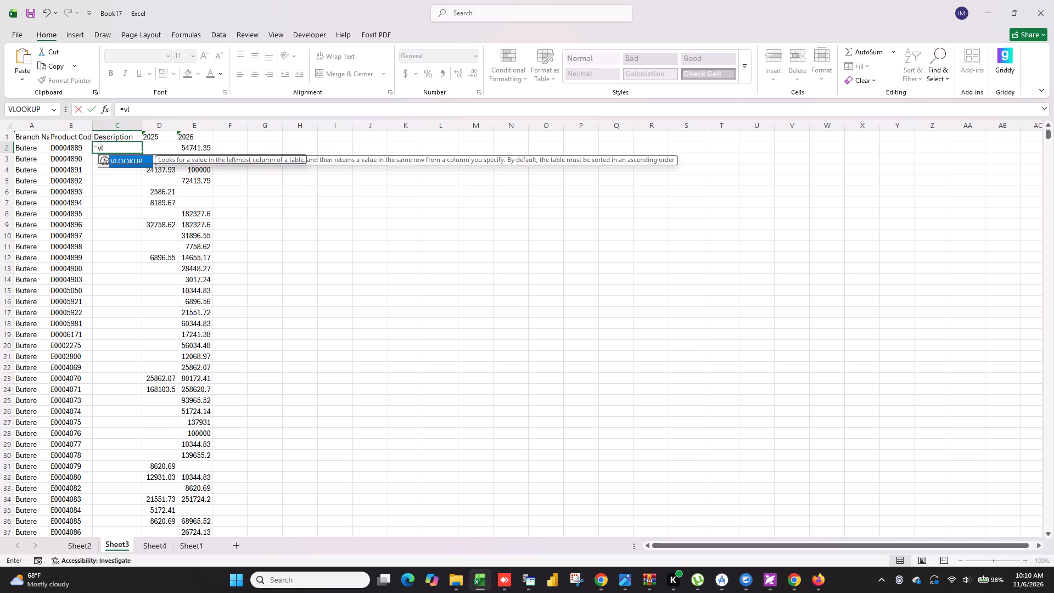
left_click(81, 142)
left_click(76, 152)
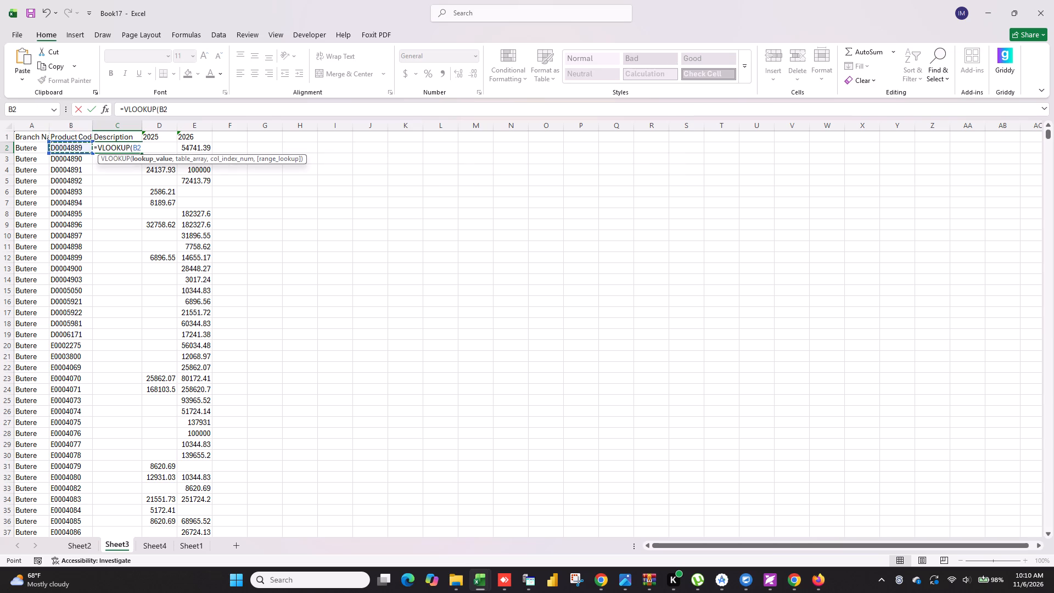
key("comma")
left_click(164, 549)
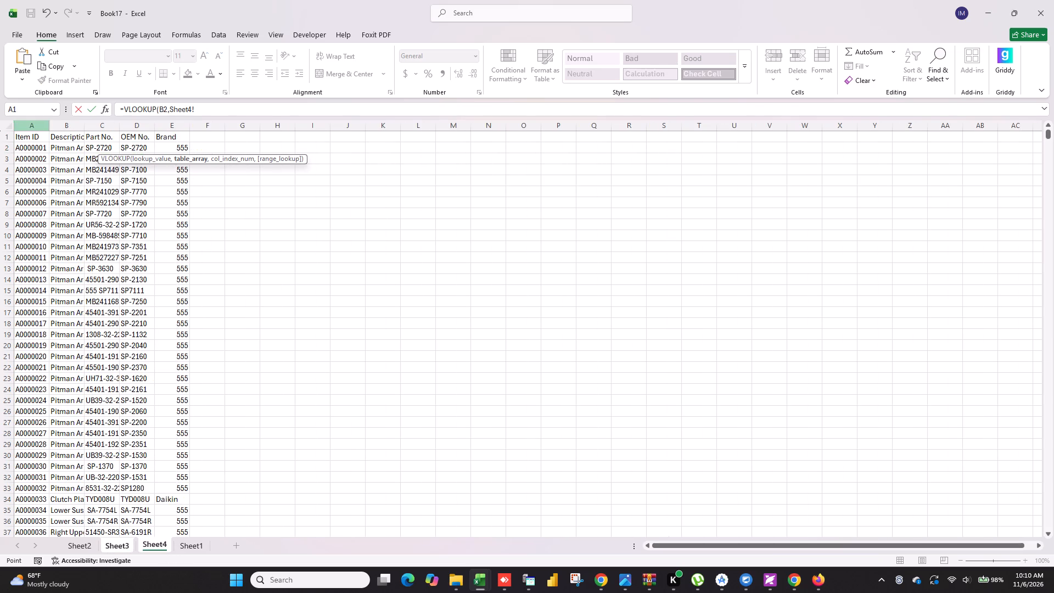
left_click_drag(30, 129, 61, 132)
key("comma")
type("2,0")
key("Return")
left_click(120, 150)
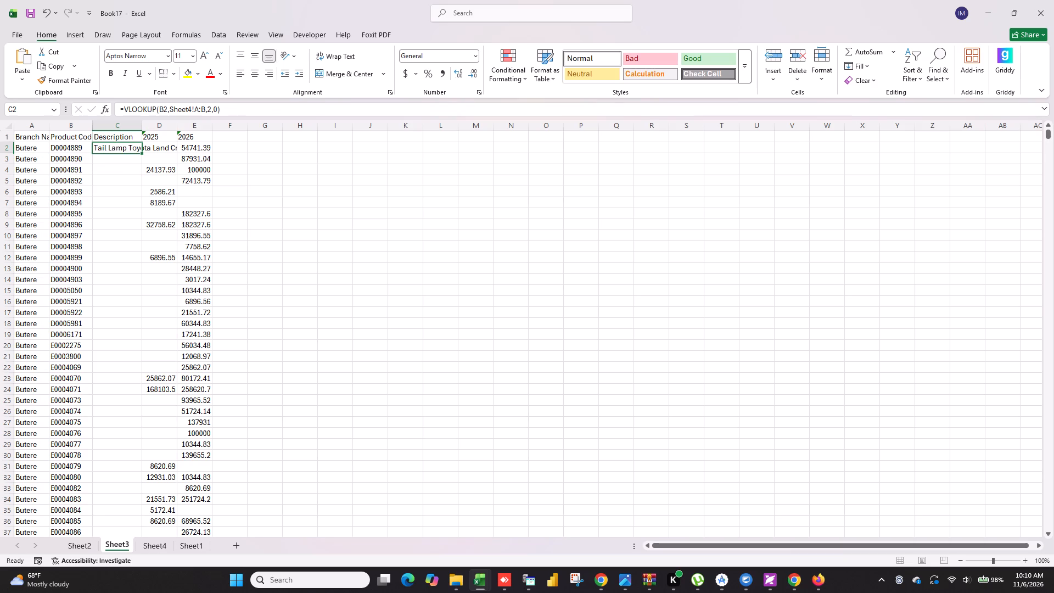
double_click(142, 153)
left_click_drag(141, 128, 217, 163)
Insert a column before the 2025 column and head it Brand.
left_click(215, 124)
left_click(231, 127)
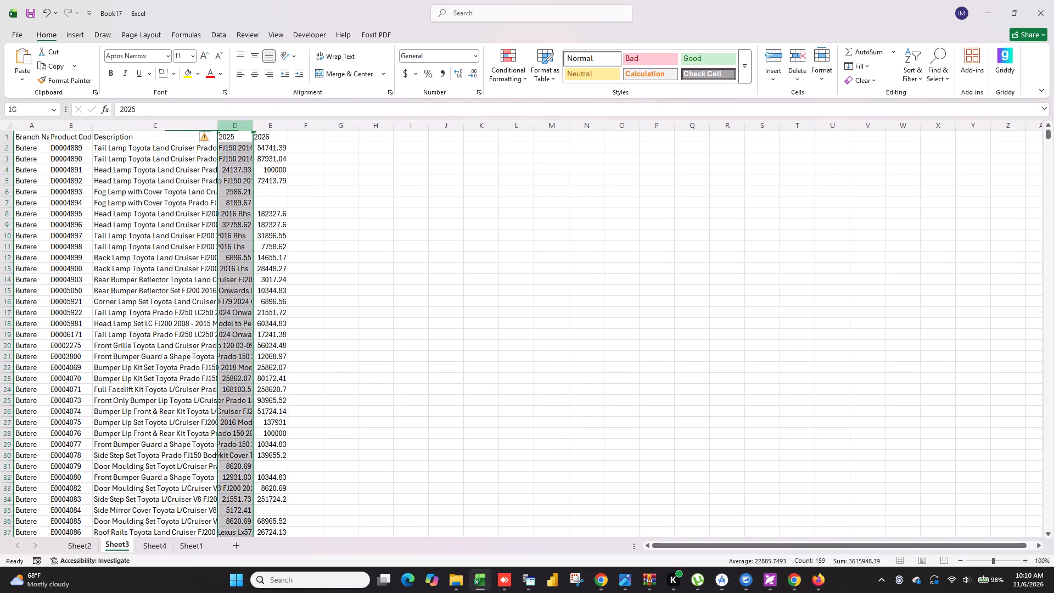
right_click(231, 127)
left_click(273, 229)
left_click(251, 135)
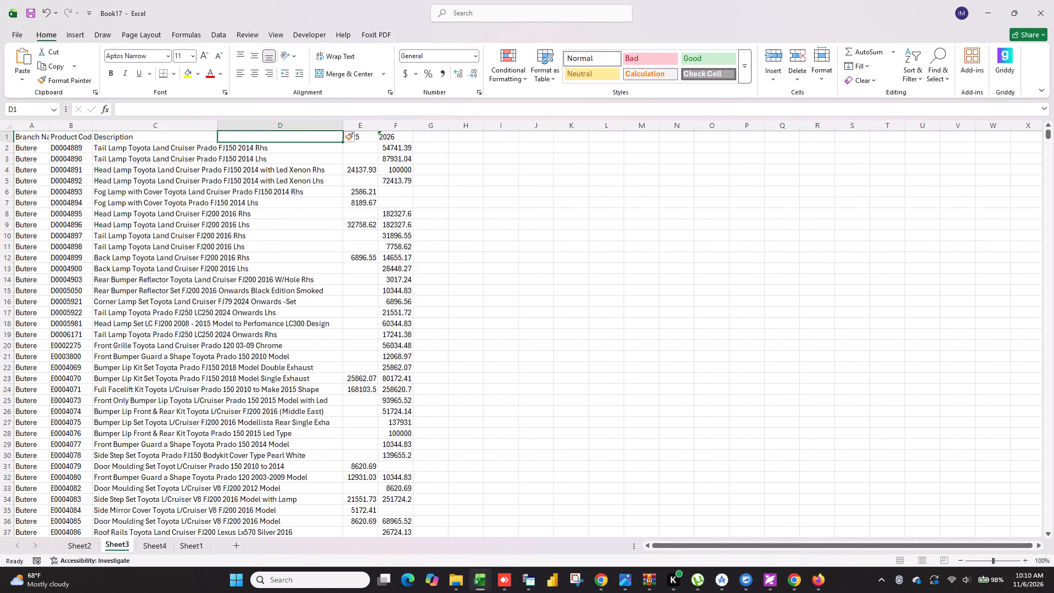
type("Brand")
key("Return")
Fill the Brand column with =VLOOKUP(B2,Sheet4!A:E,5,0) down all rows.
type("=vl")
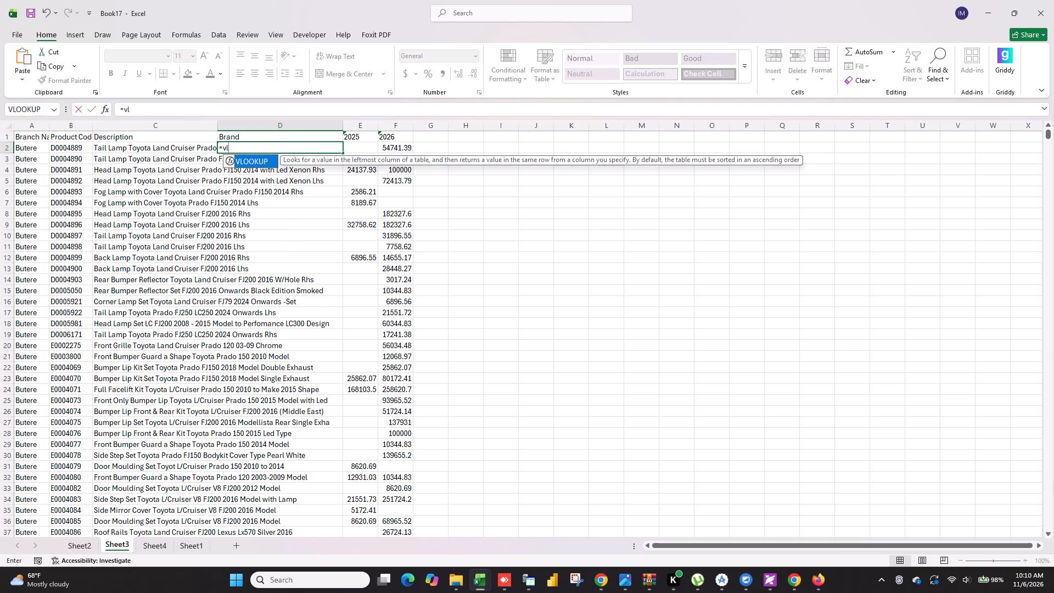
key("Tab")
left_click(53, 149)
key("comma")
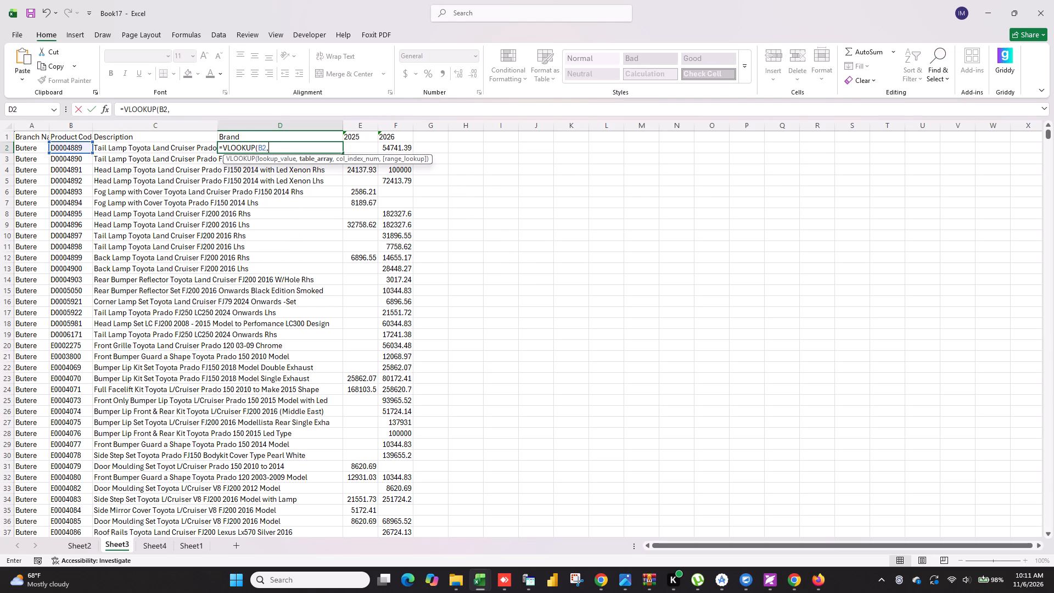
left_click(155, 544)
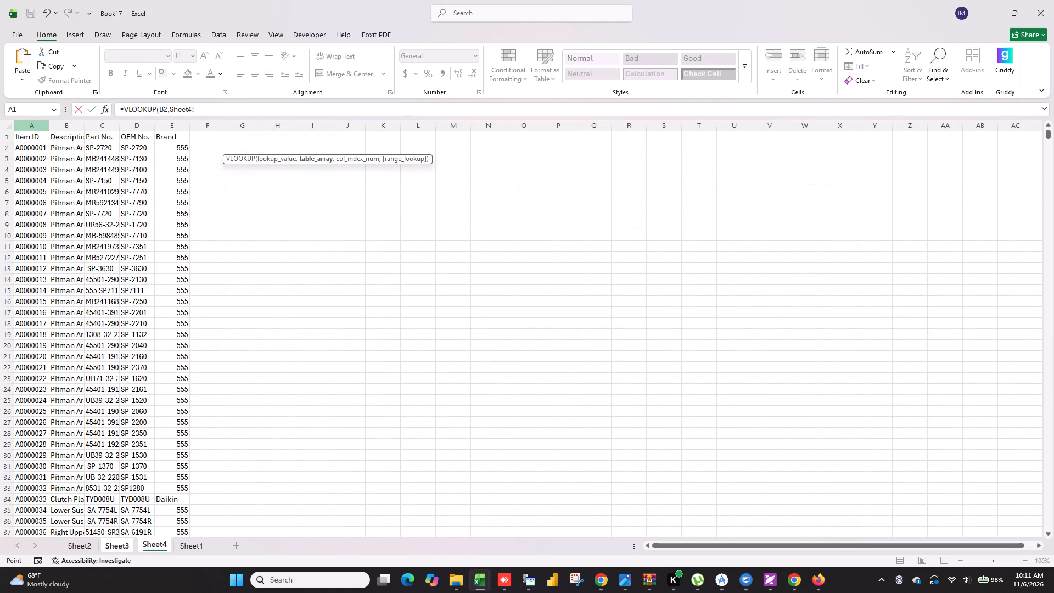
left_click_drag(32, 125, 165, 142)
type(",5,0")
key("Return")
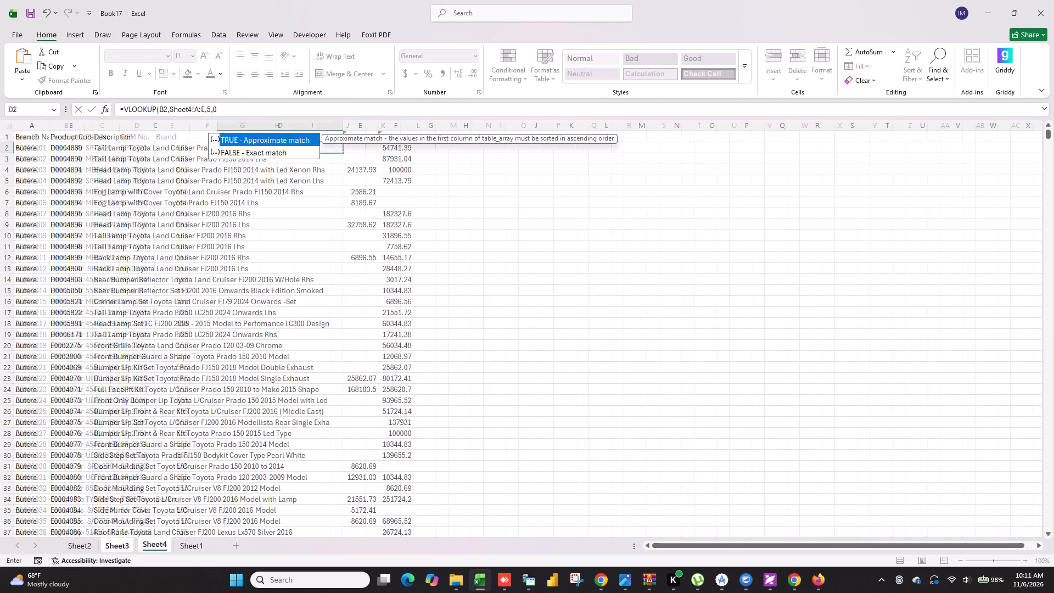
left_click(287, 149)
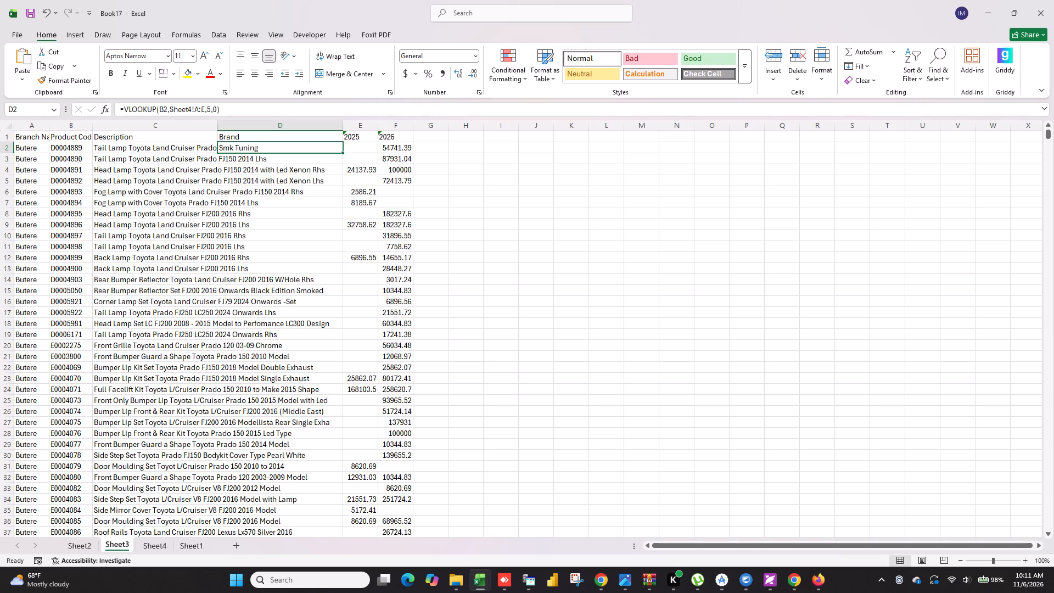
double_click(340, 152)
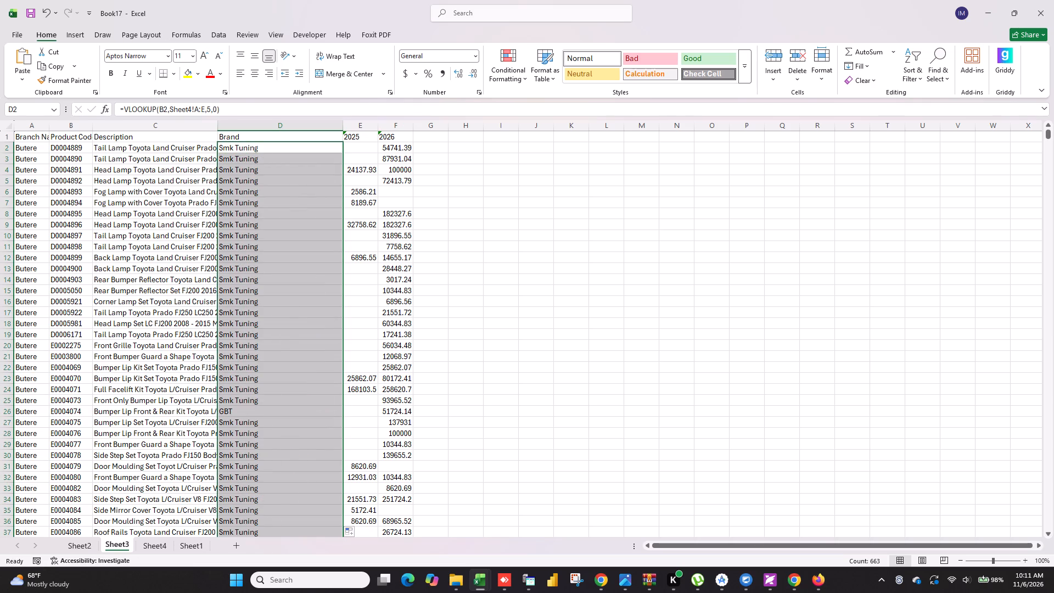
Head the empty column after 2026 as Total in cell G1.
left_click(431, 142)
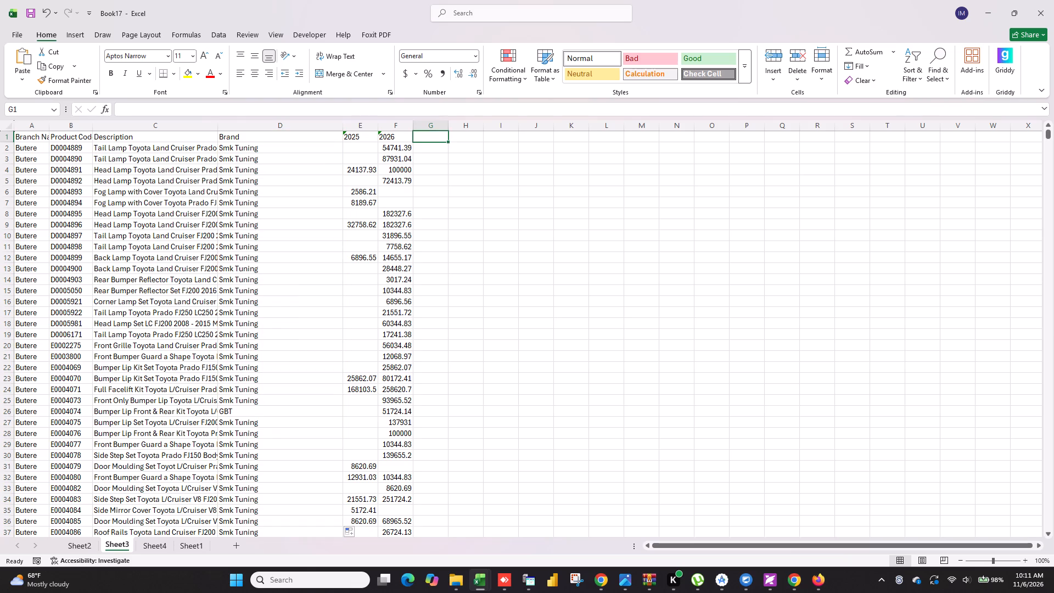
type("total")
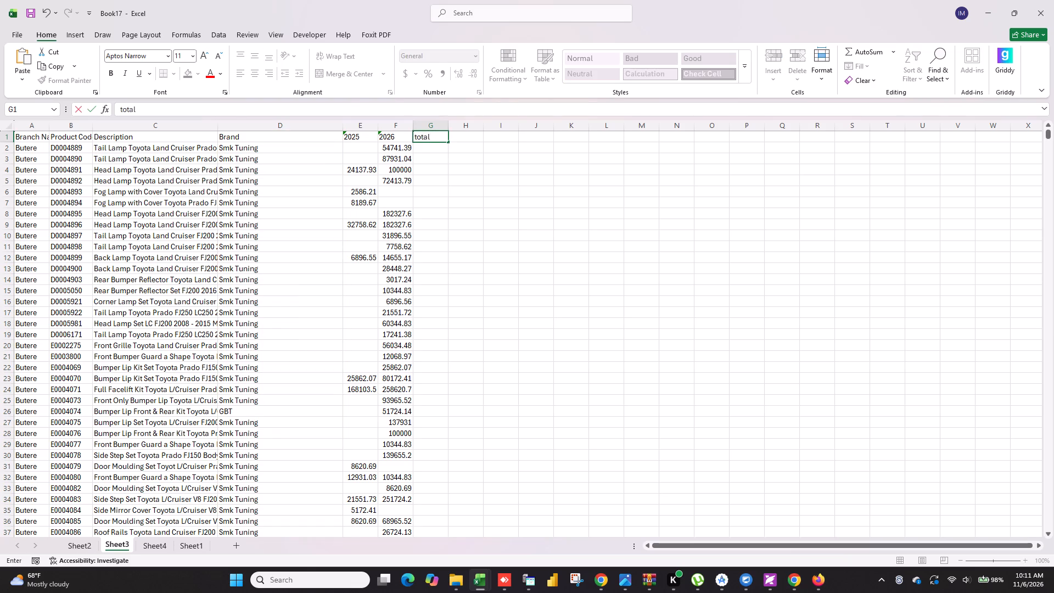
key("BackSpace")
key("BackSpace")
key("BackSpace")
key("BackSpace")
key("BackSpace")
type("Tota")
key("l")
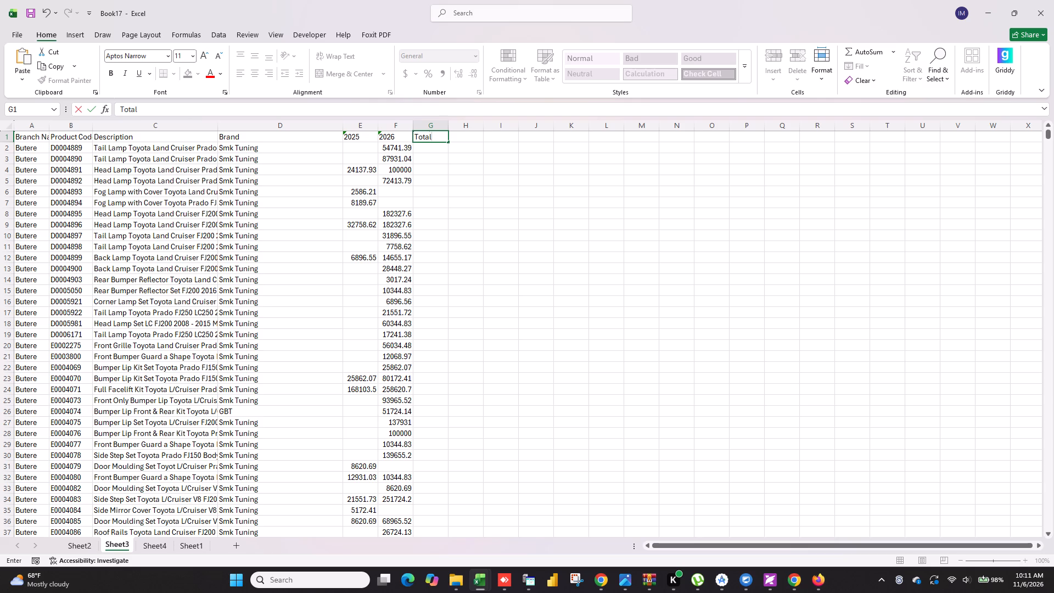
Fill the Total column with =SUM(E2:F2) down all rows.
left_click(432, 147)
key("equal")
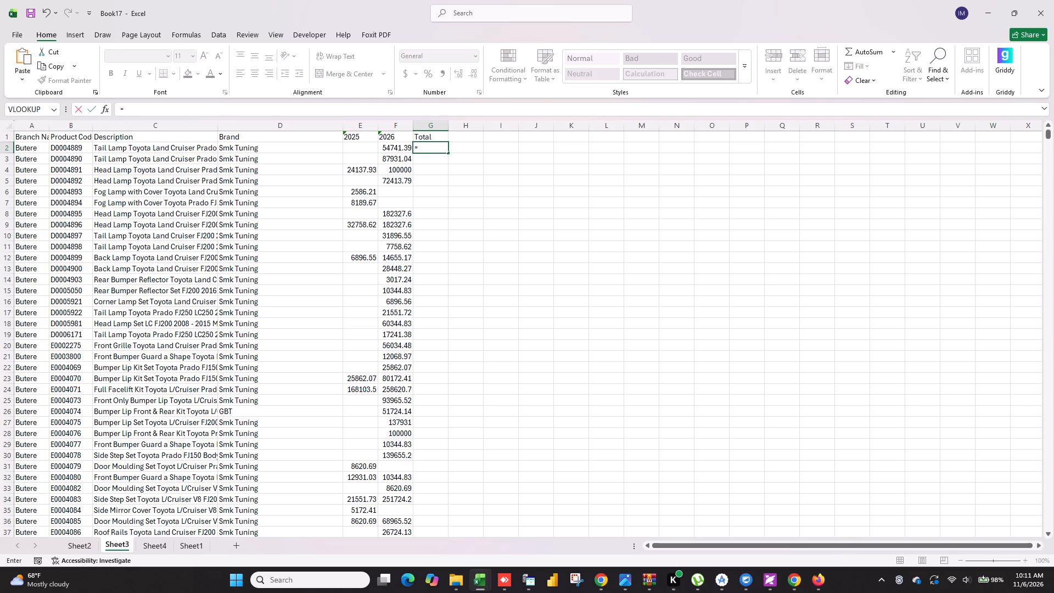
type("sum")
key("Tab")
left_click_drag(354, 145, 379, 149)
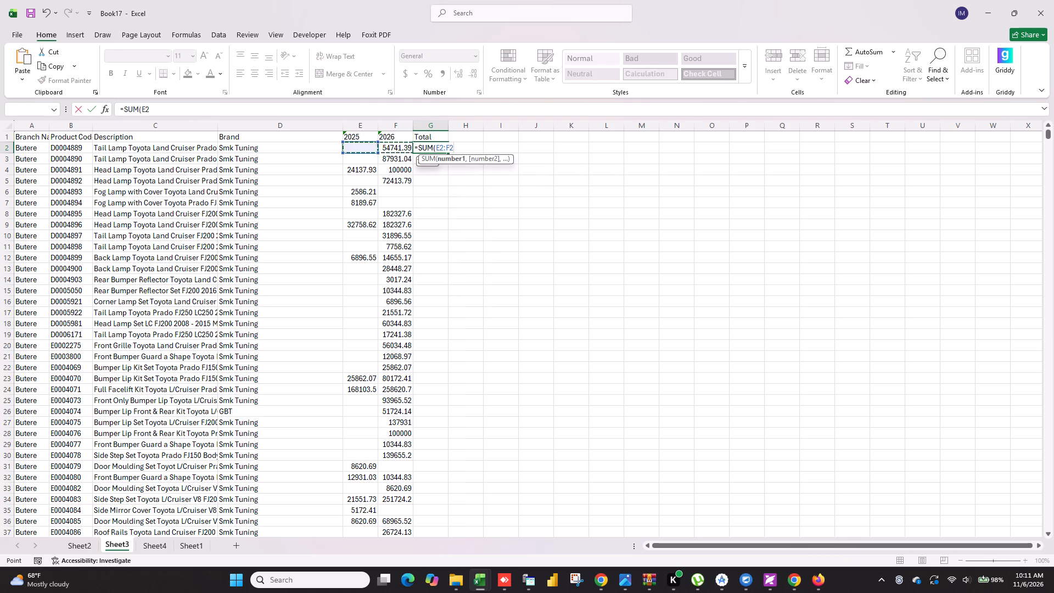
left_click_drag(379, 149, 381, 149)
key("Return")
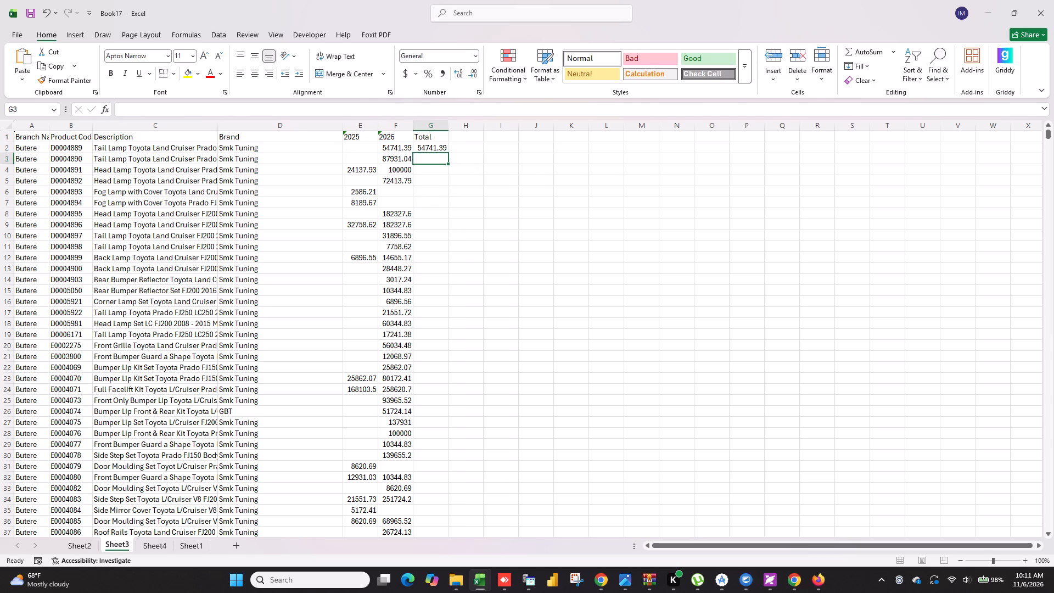
left_click(438, 145)
double_click(448, 152)
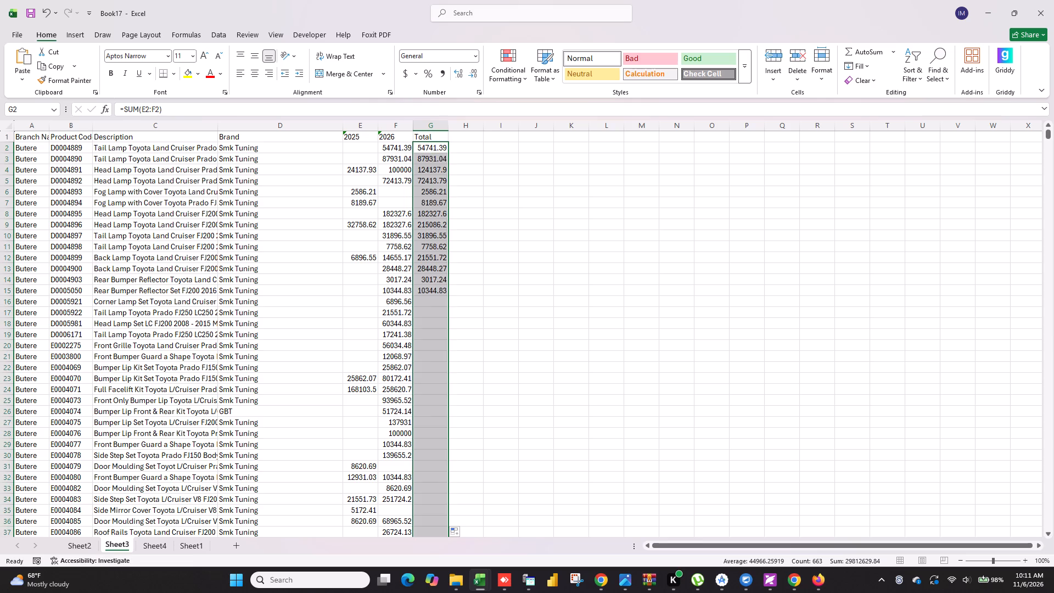
left_click(430, 146)
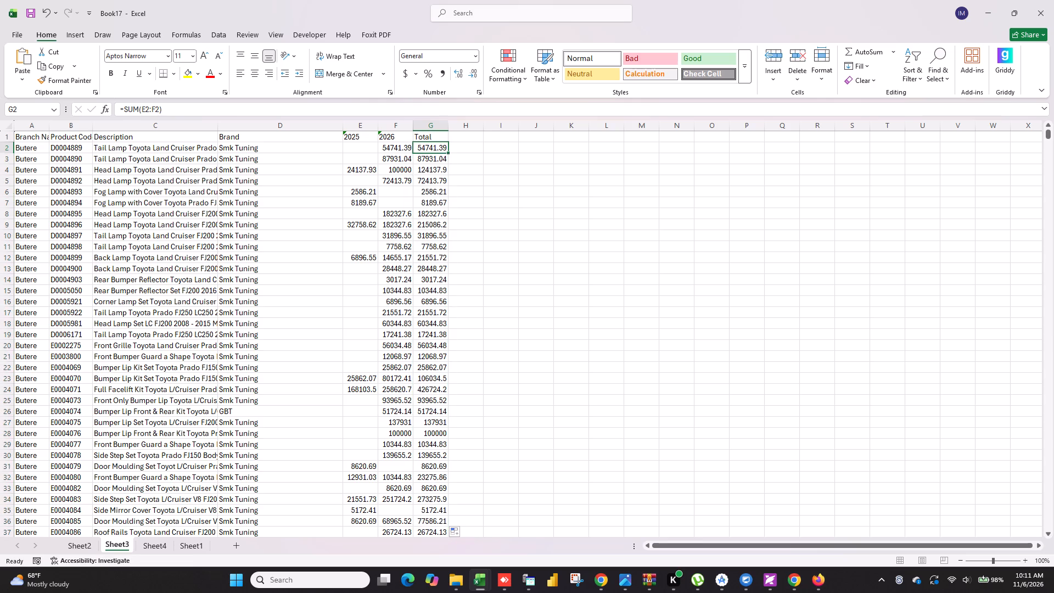
left_click(421, 115)
key("Return")
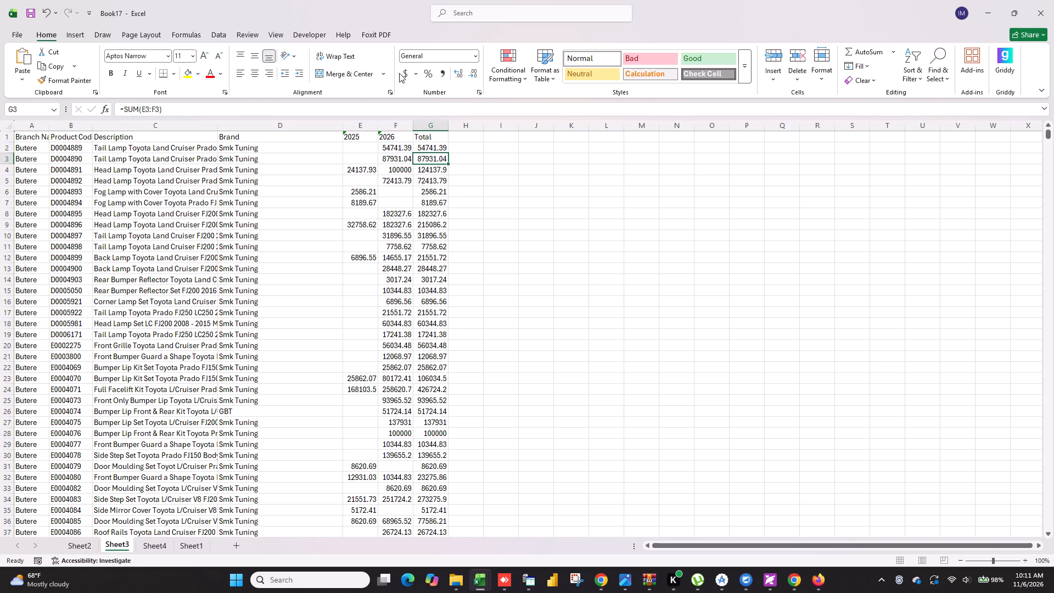
Apply the comma number style to the 2025, 2026 and Total columns, and narrow the Brand column.
left_click_drag(373, 130, 434, 135)
left_click(436, 67)
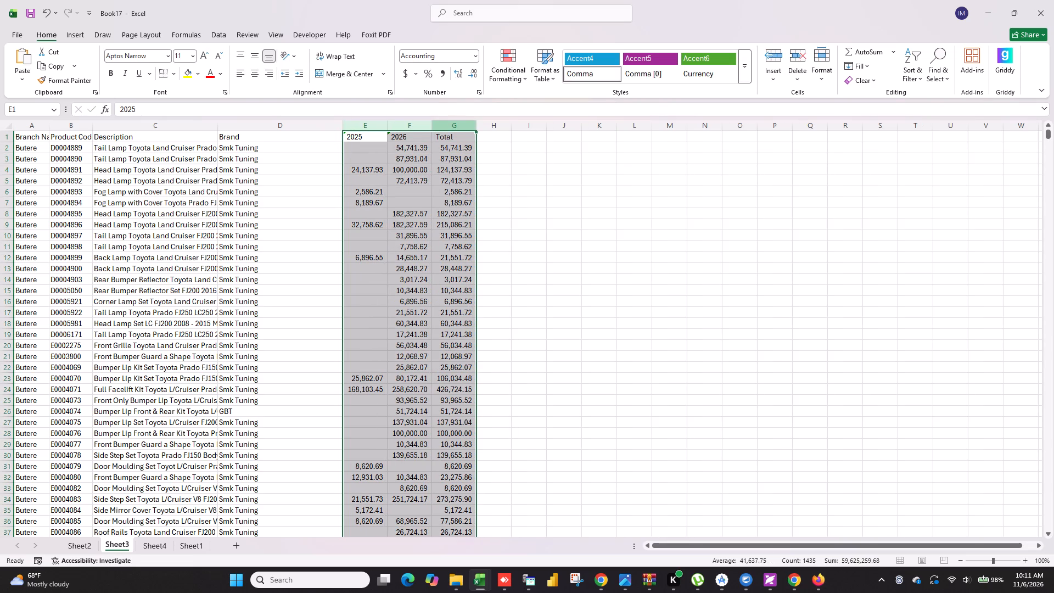
left_click(457, 137)
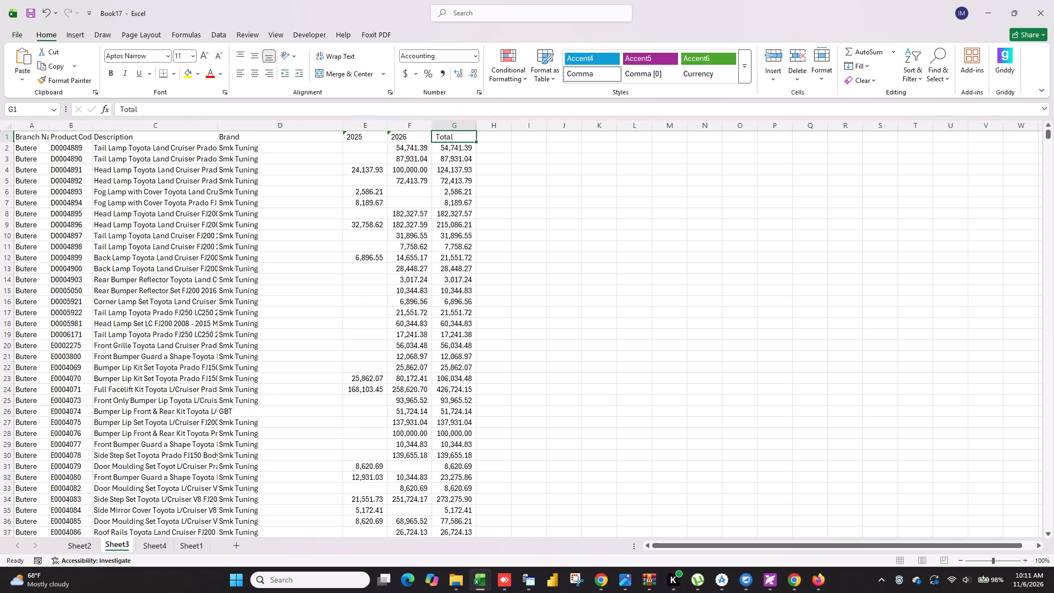
left_click_drag(343, 126, 271, 128)
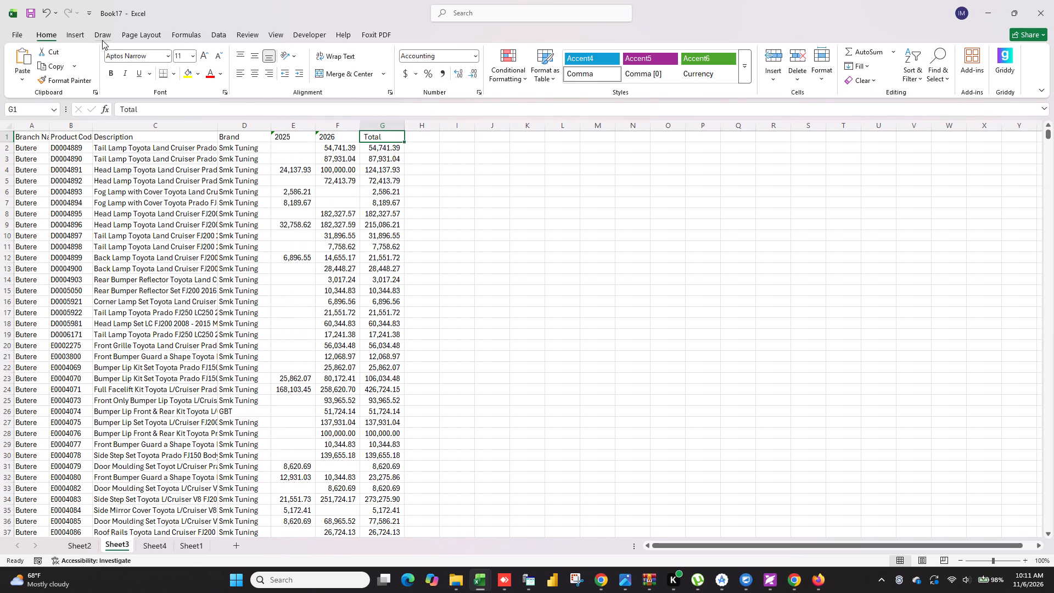
Add filters to the header row and sort the data by Total from largest to smallest.
left_click(229, 36)
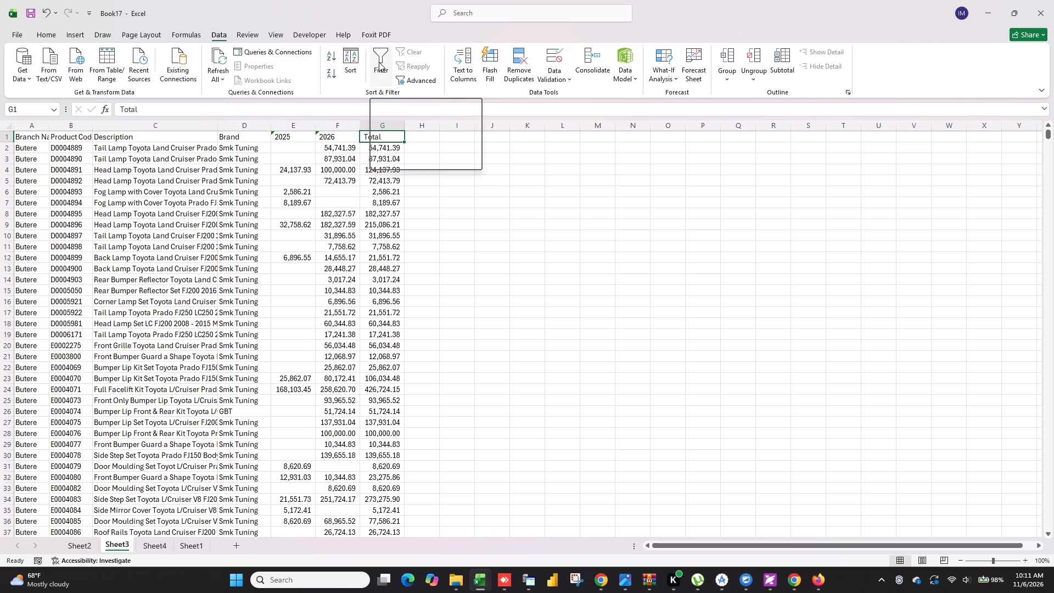
left_click(379, 62)
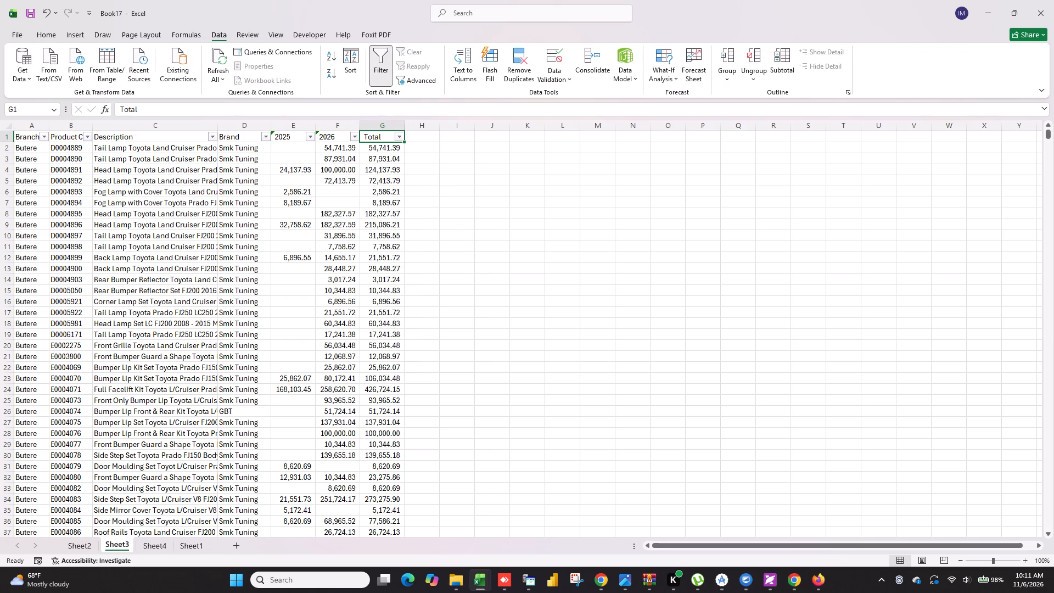
left_click(401, 141)
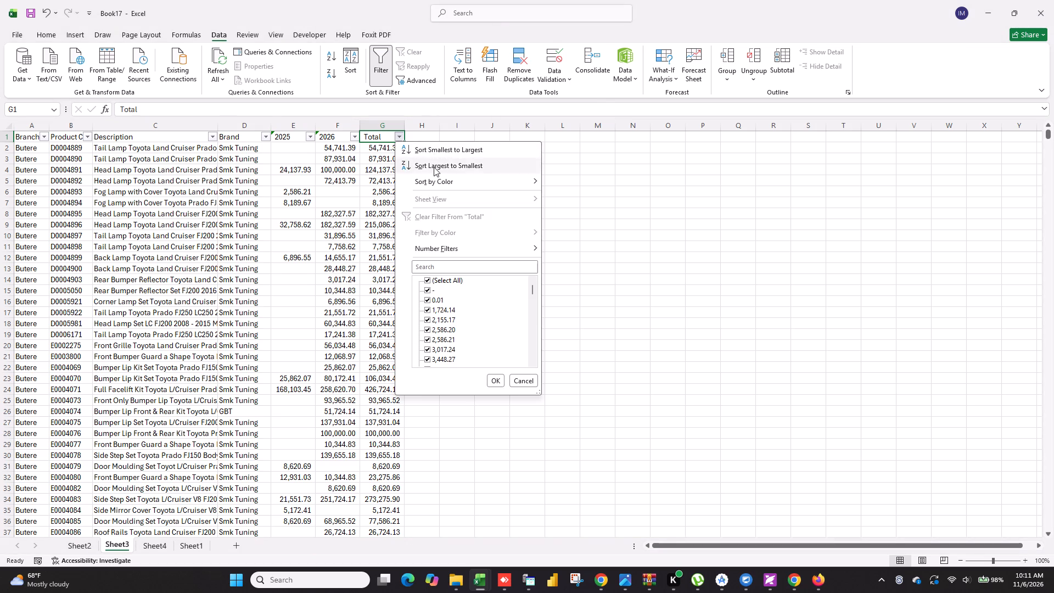
left_click(434, 167)
left_click(501, 231)
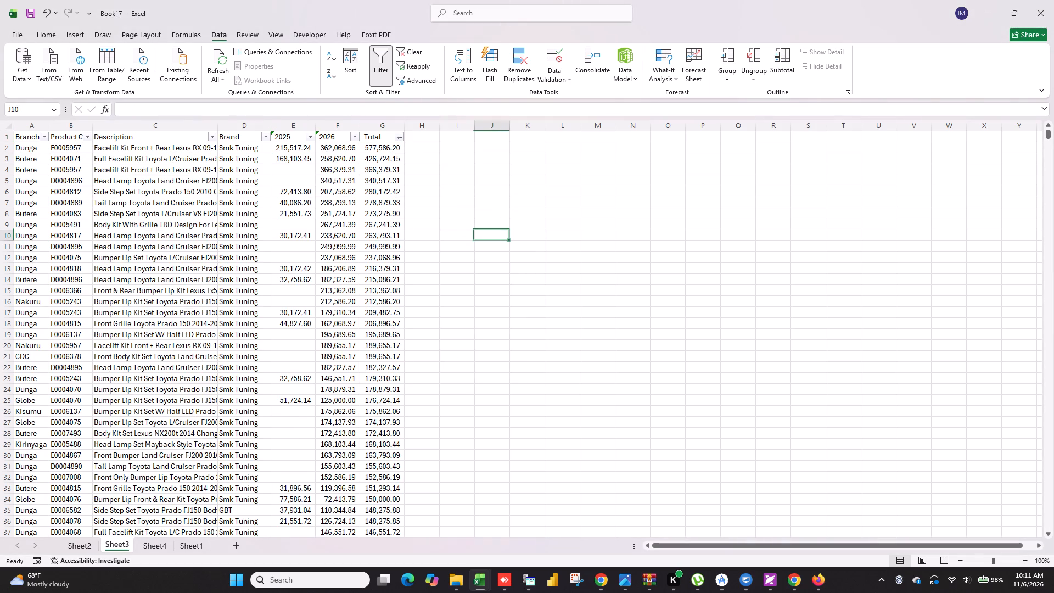
Autofit the Description column to its text and slightly widen the Total column.
double_click(217, 124)
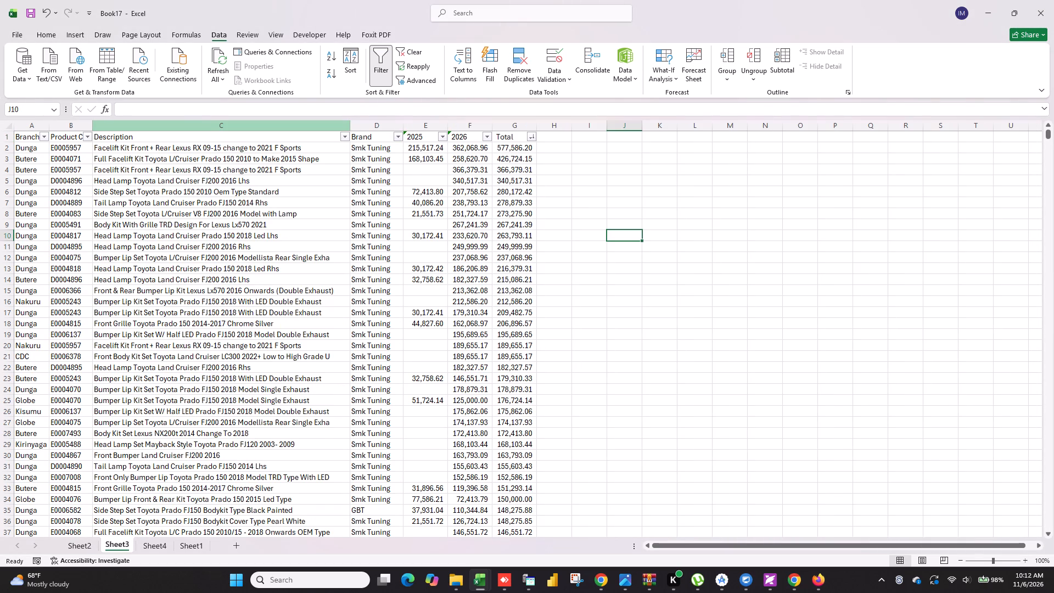
left_click(536, 126)
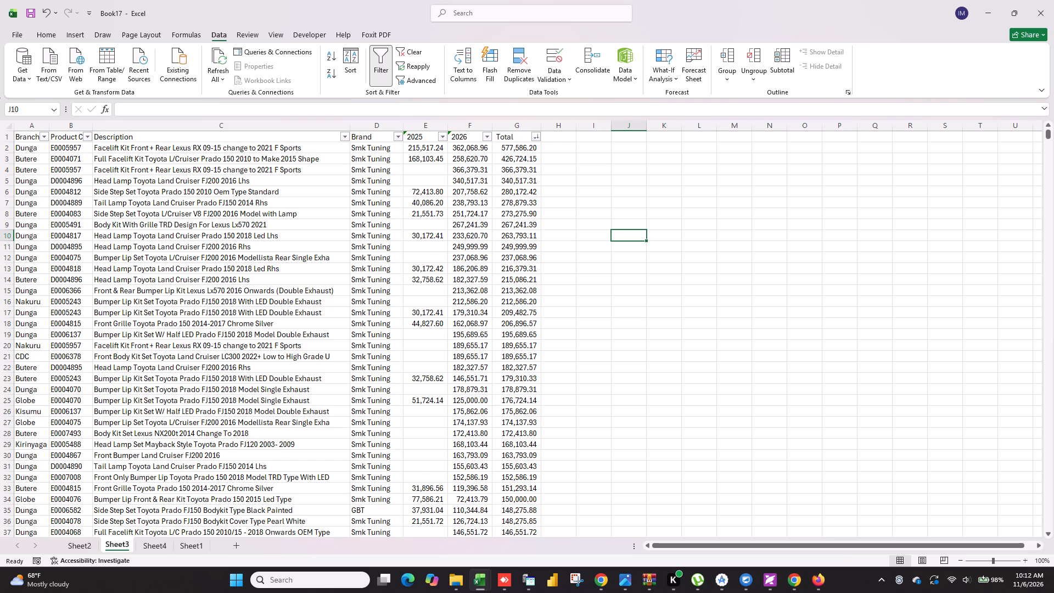
scroll(276, 257, "down", 7)
scroll(277, 259, "up", 20)
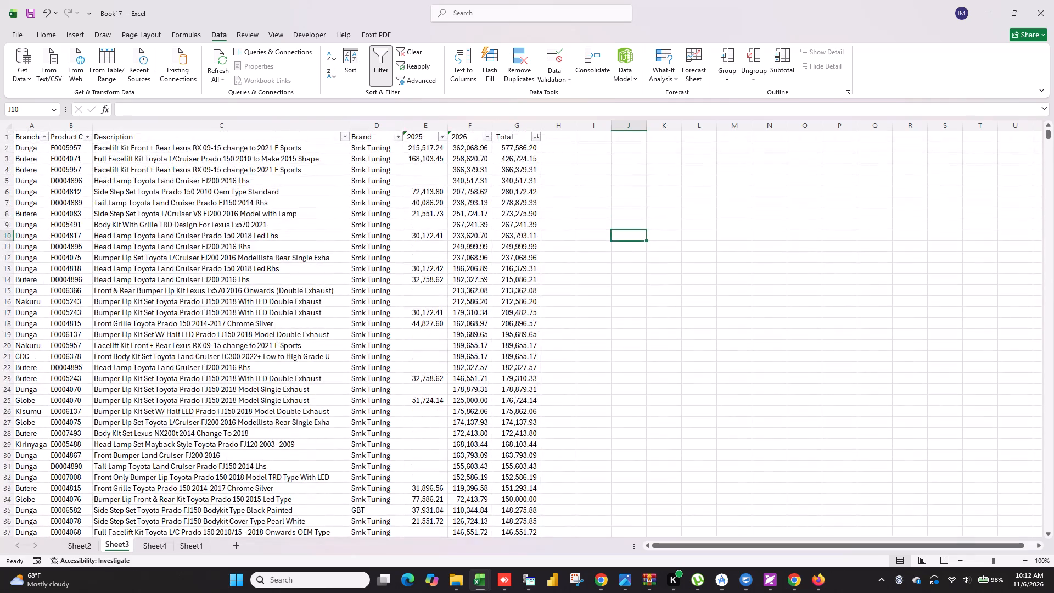
right_click(119, 541)
left_click(211, 395)
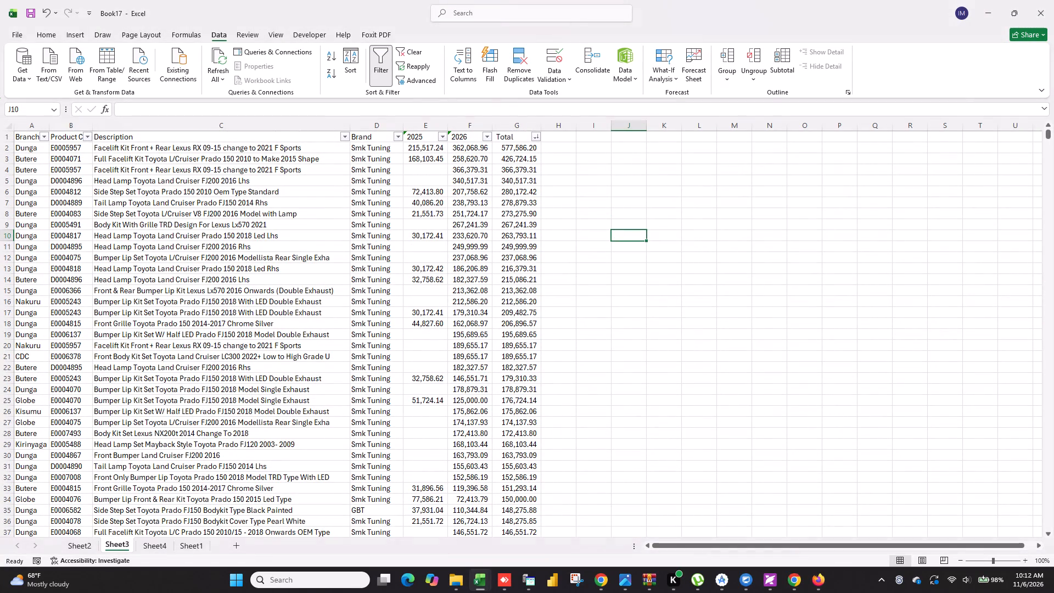
Replace the Description column's lookup formulas with their values by copying and pasting values in place.
left_click(228, 128)
right_click(228, 128)
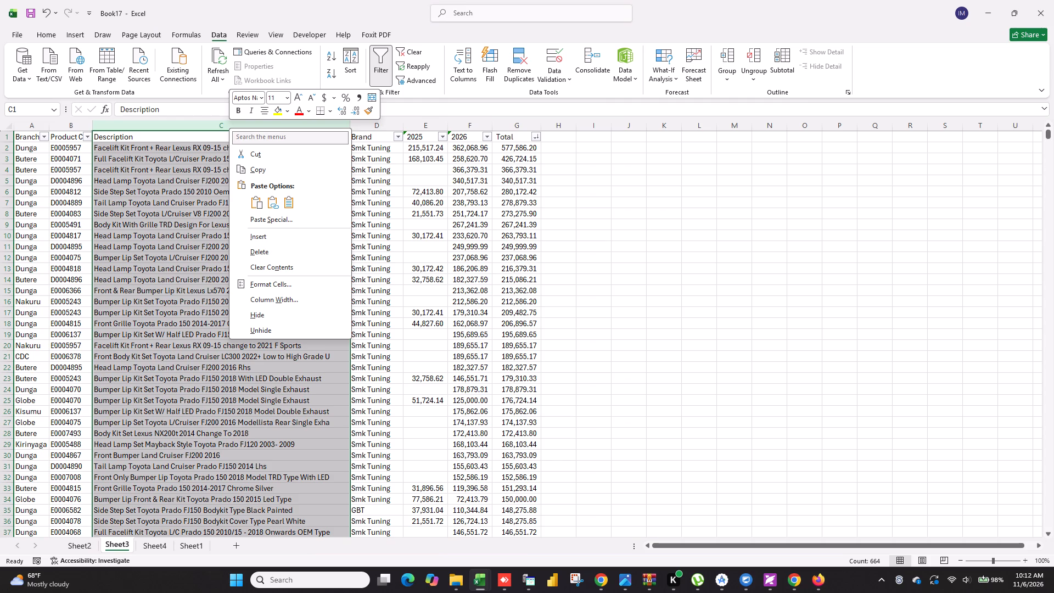
left_click(272, 168)
right_click(251, 120)
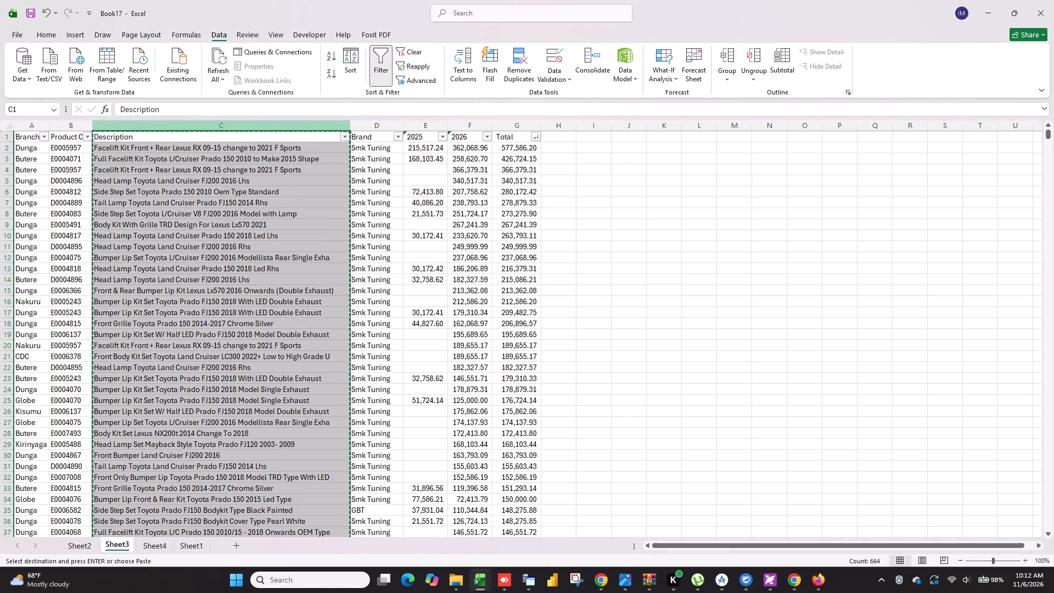
right_click(273, 125)
left_click(315, 196)
left_click(551, 205)
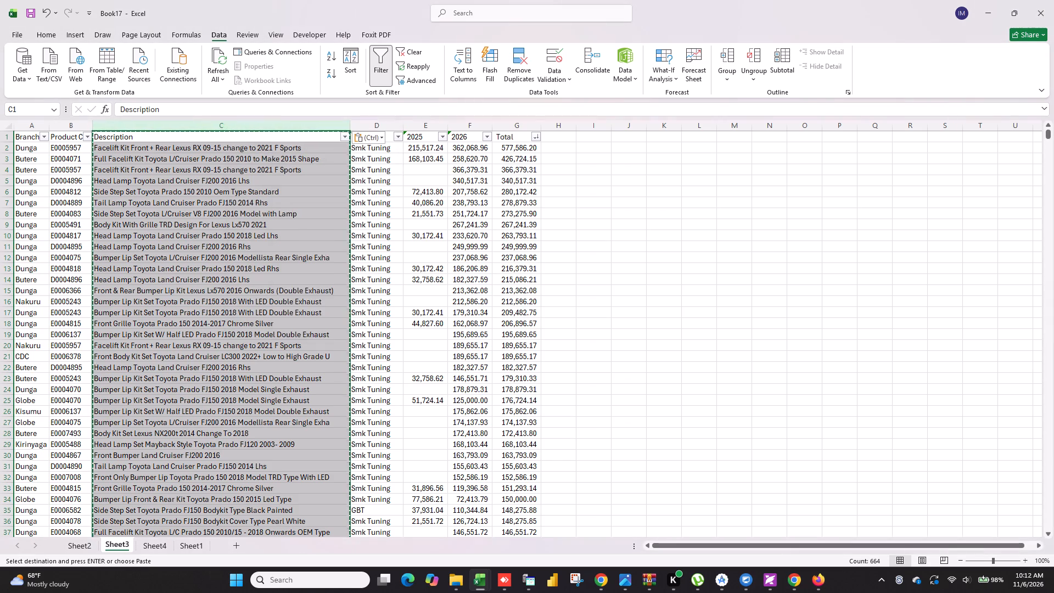
Replace the Brand column's lookup formulas with their values by copying and pasting values in place.
left_click(377, 119)
left_click(377, 124)
right_click(377, 124)
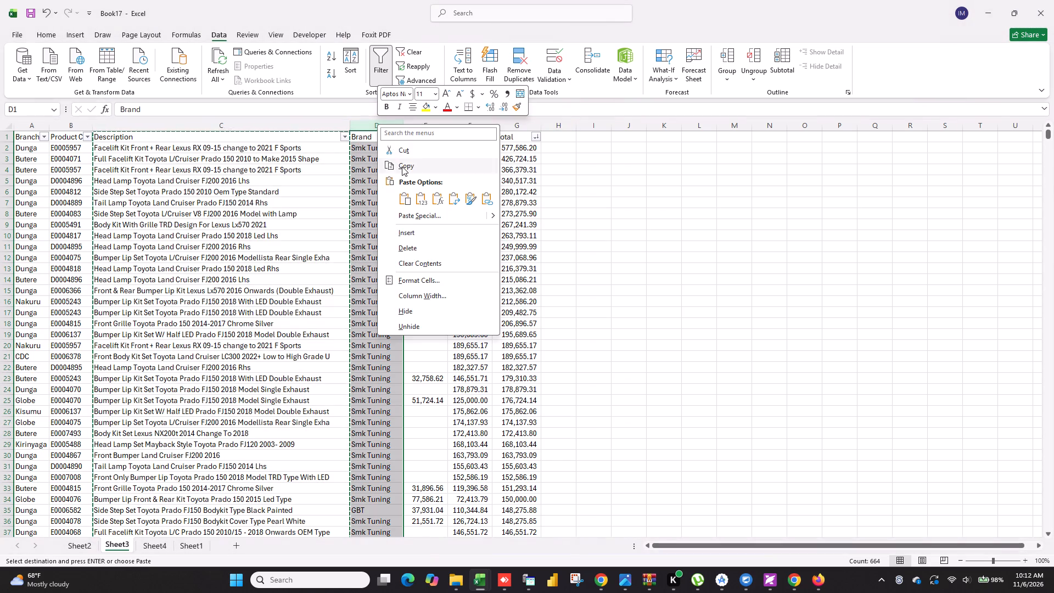
left_click(402, 166)
right_click(389, 127)
left_click(433, 200)
left_click(677, 277)
key("Escape")
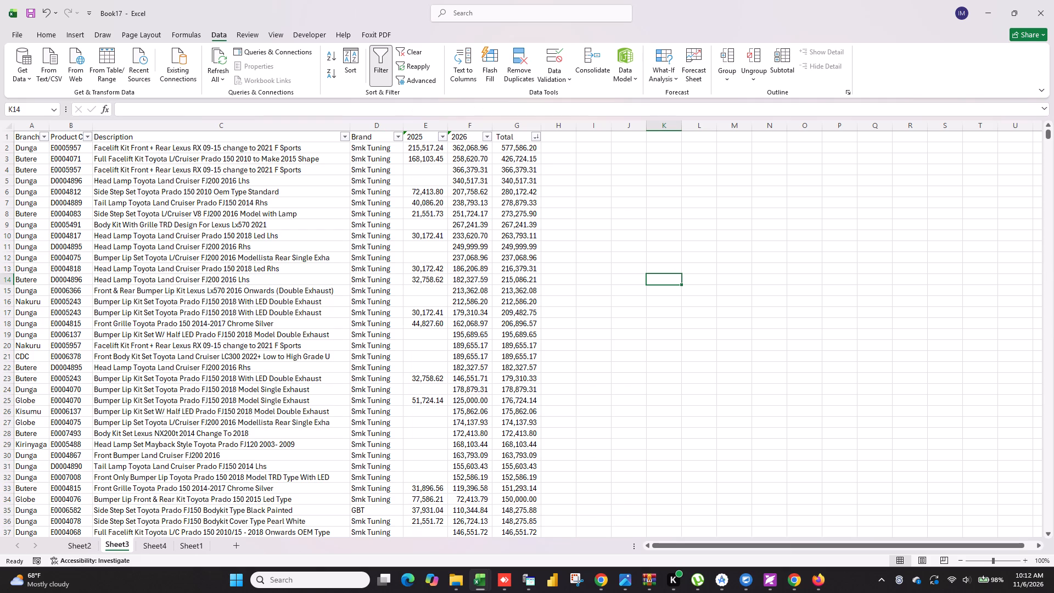
Rename Sheet3 as SMK Tuning 2025-2026.
double_click(119, 549)
key("BackSpace")
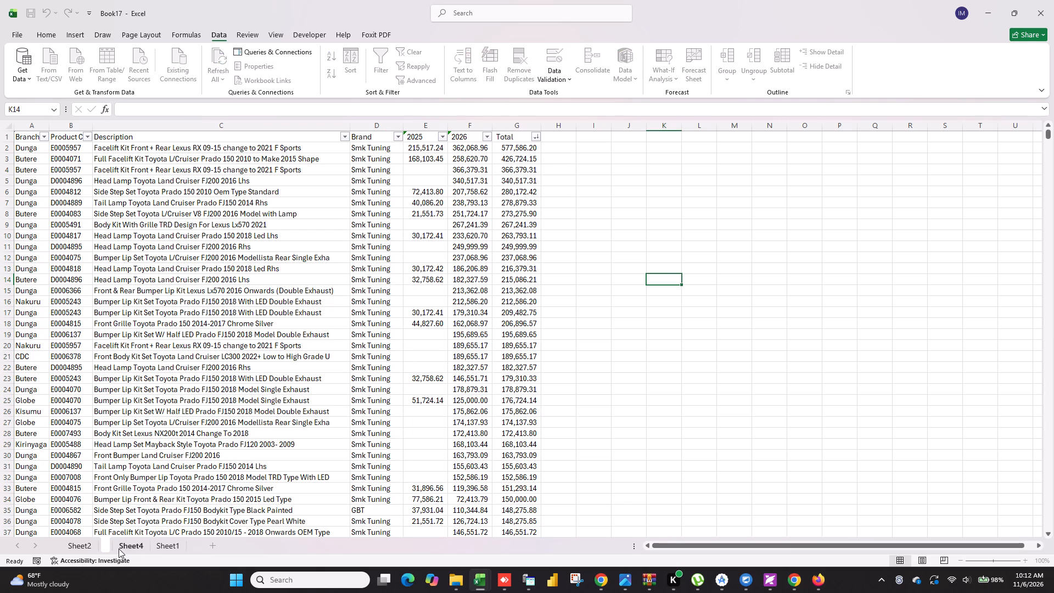
type("SMK")
key("space")
type("Tuning 2025-2026")
key("Return")
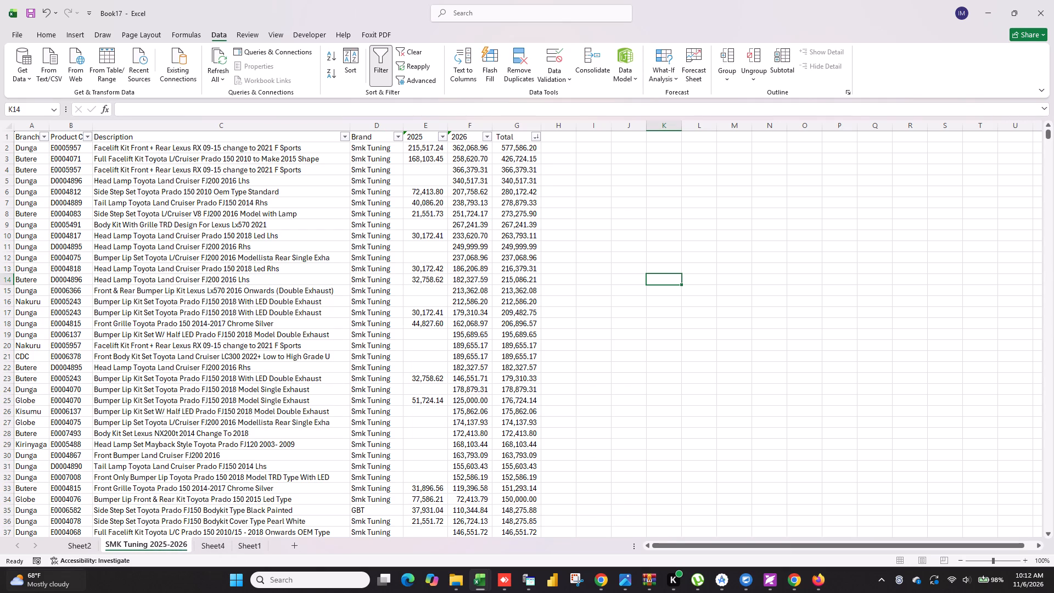
Rename Sheet2, which holds the pivot table, as Pivot.
left_click(72, 549)
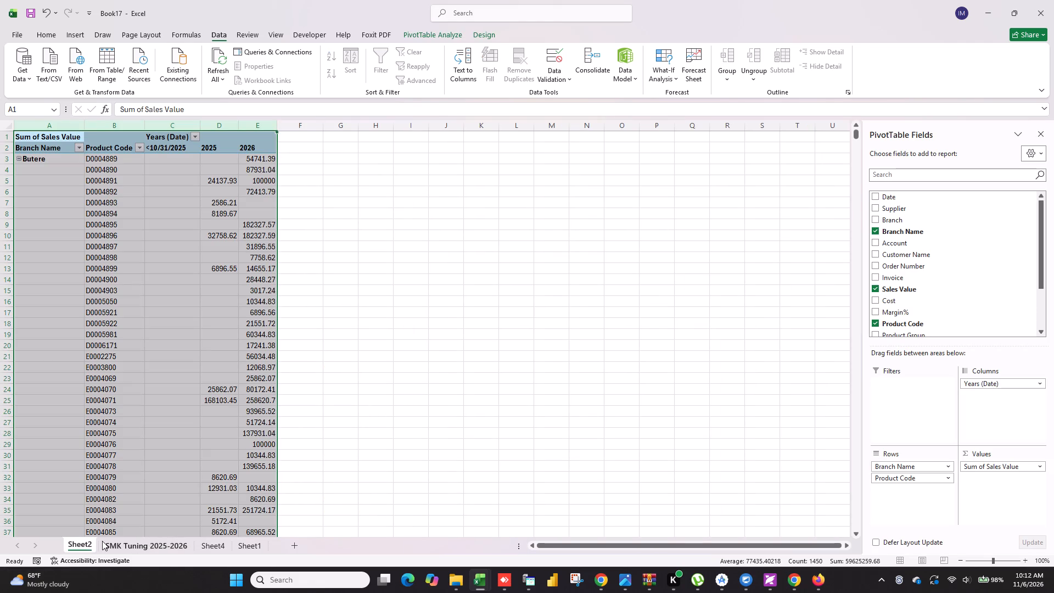
right_click(85, 541)
left_click(128, 421)
key("BackSpace")
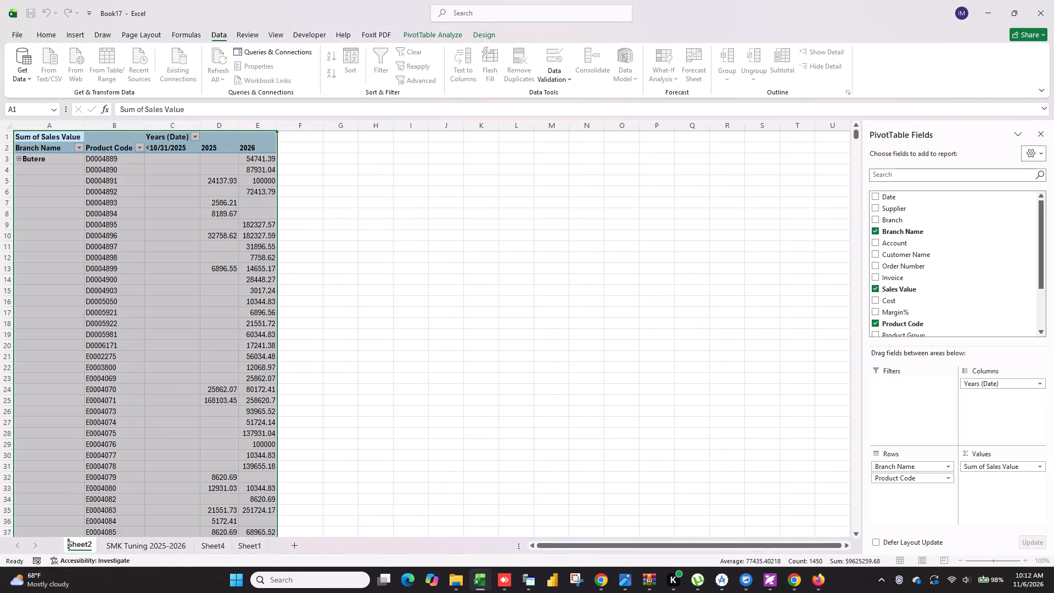
type("Pivot")
key("Return")
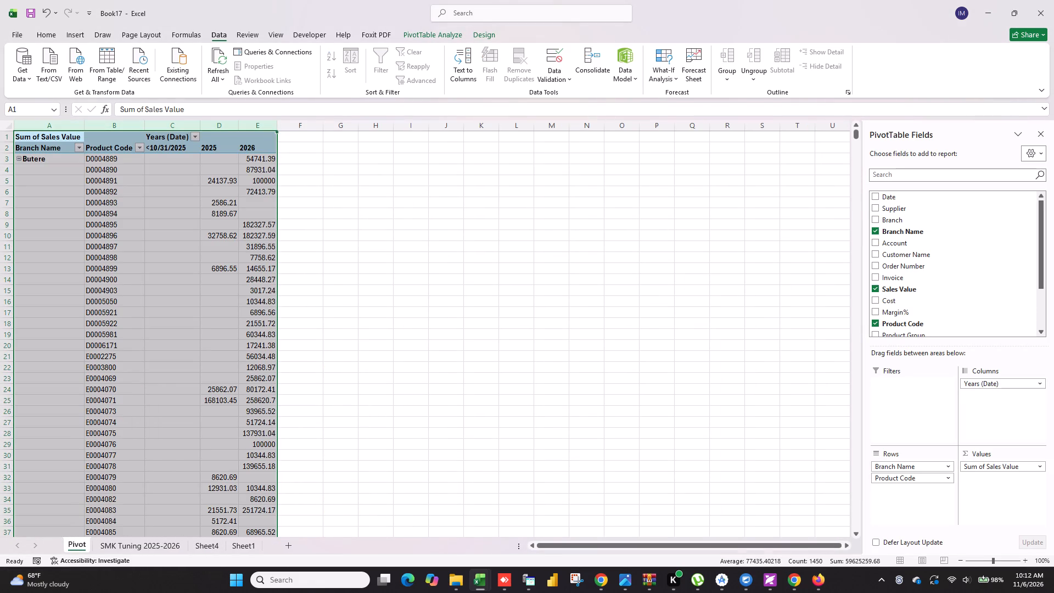
Rename Sheet1, which holds the supplier sales transactions, as SMK Raw Data.
left_click(208, 543)
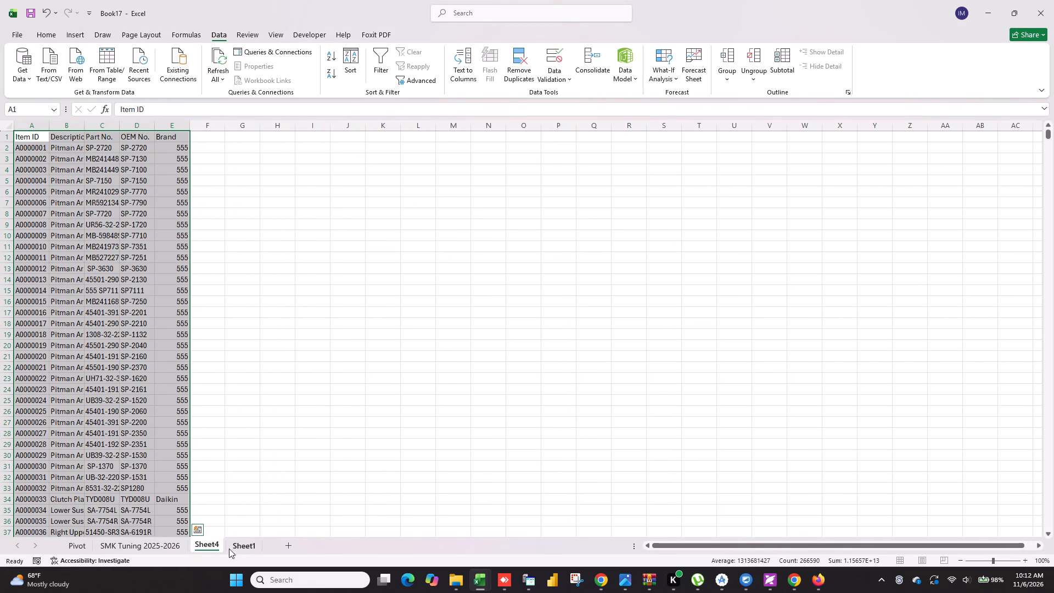
left_click(244, 550)
right_click(244, 549)
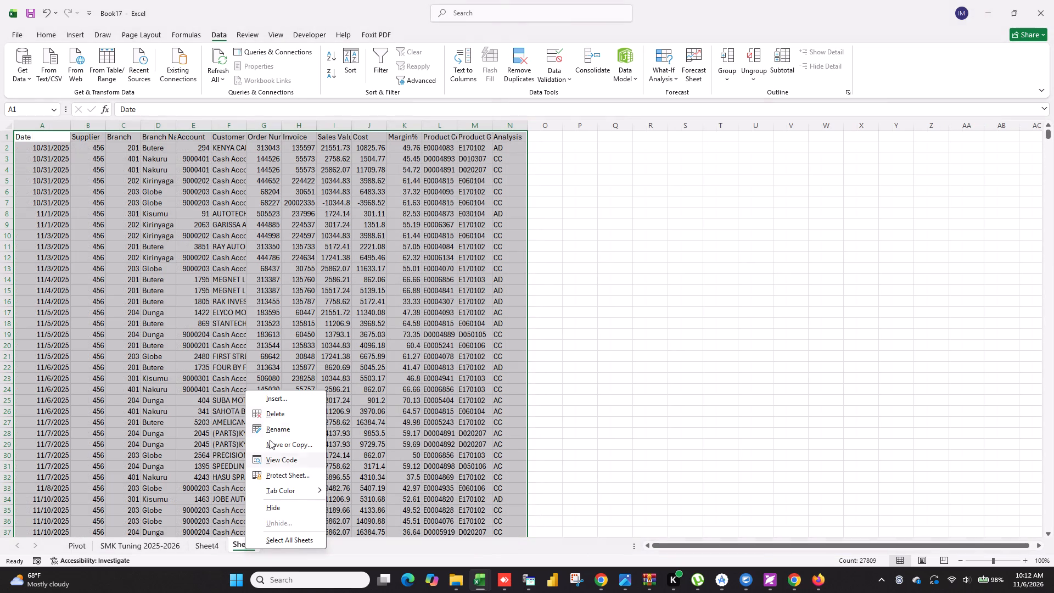
left_click(276, 430)
key("BackSpace")
type("SM")
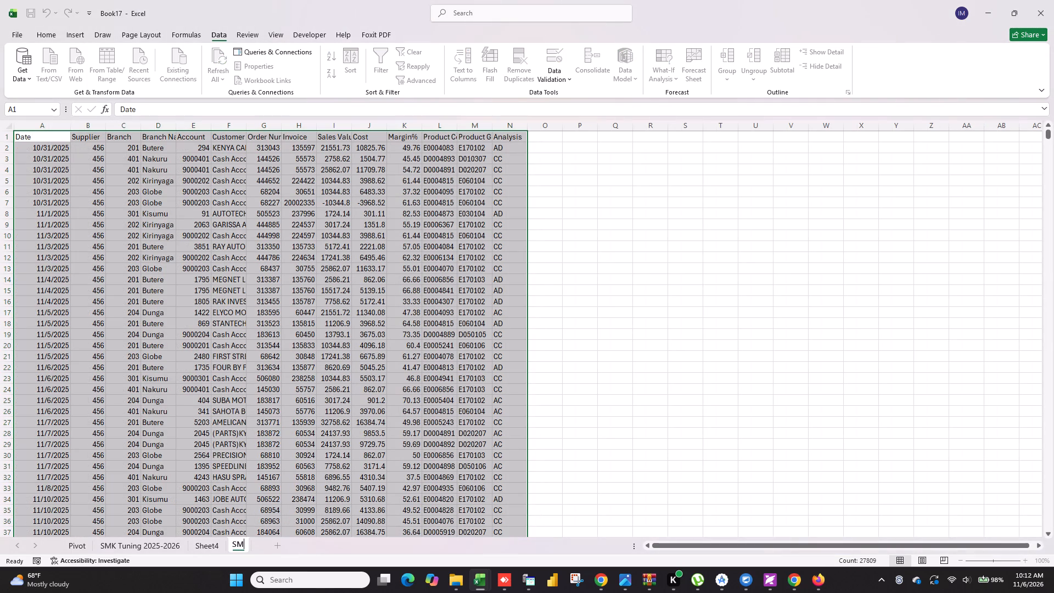
type("K Raw Dara")
key("BackSpace")
key("BackSpace")
key("t")
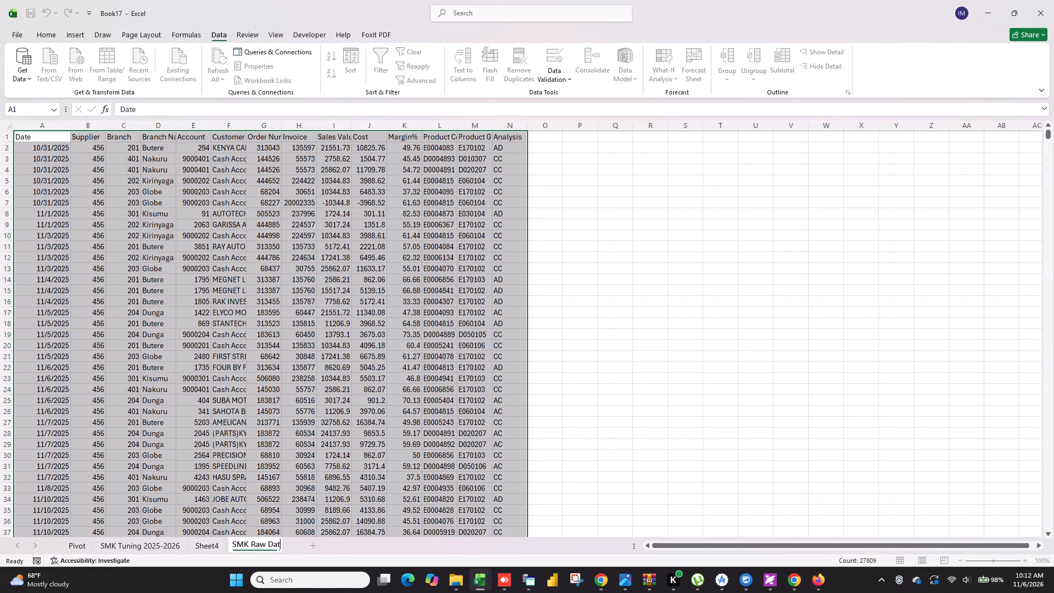
key("a")
key("Return")
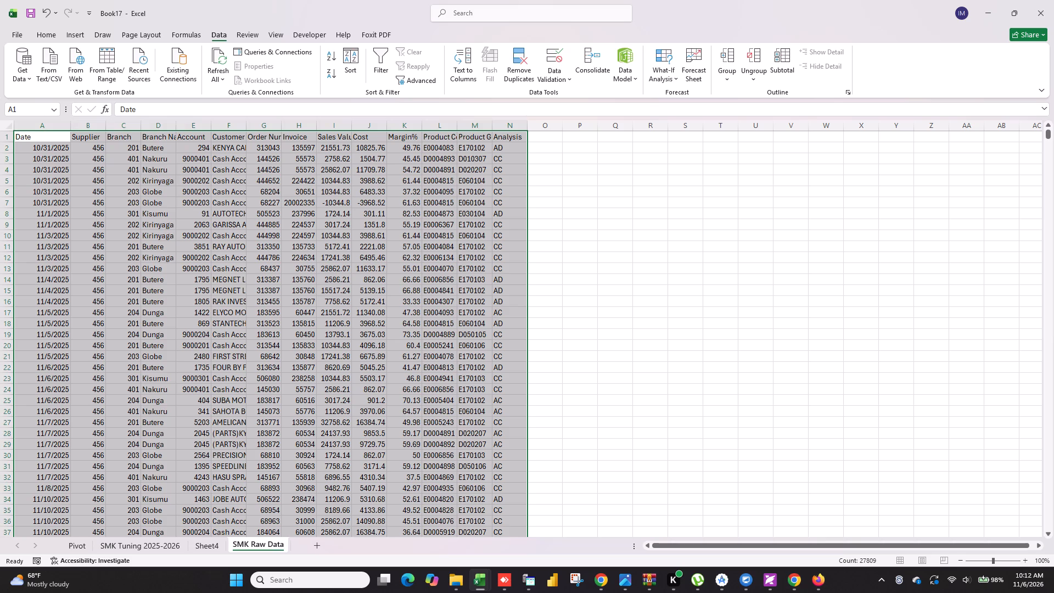
Move the SMK Raw Data sheet ahead of all the other sheets.
left_click_drag(249, 544, 54, 549)
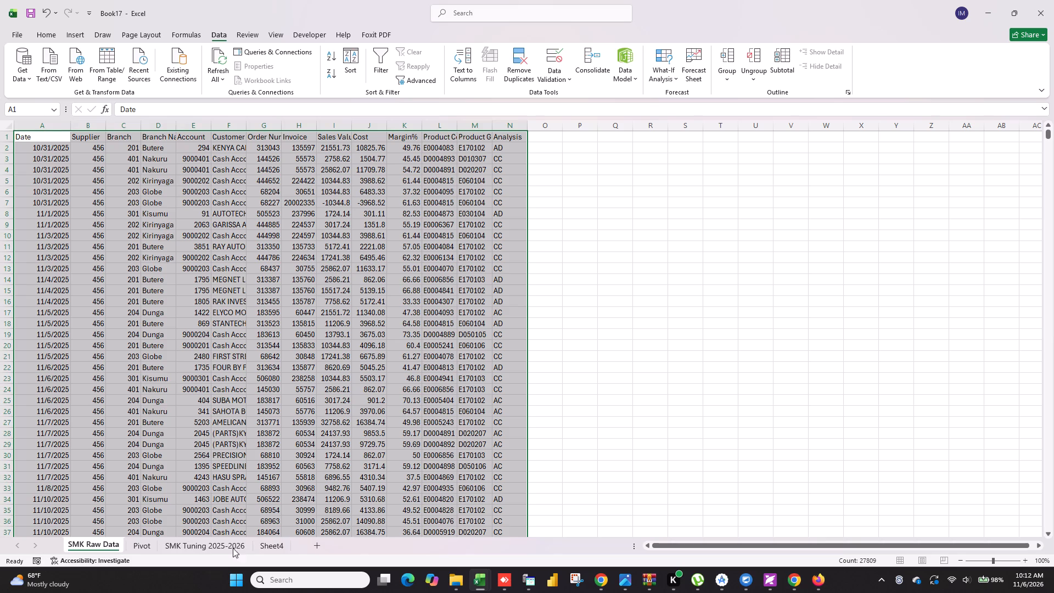
Delete Sheet4, which holds the item ID and brand lookup list.
left_click(265, 545)
right_click(265, 545)
left_click(315, 409)
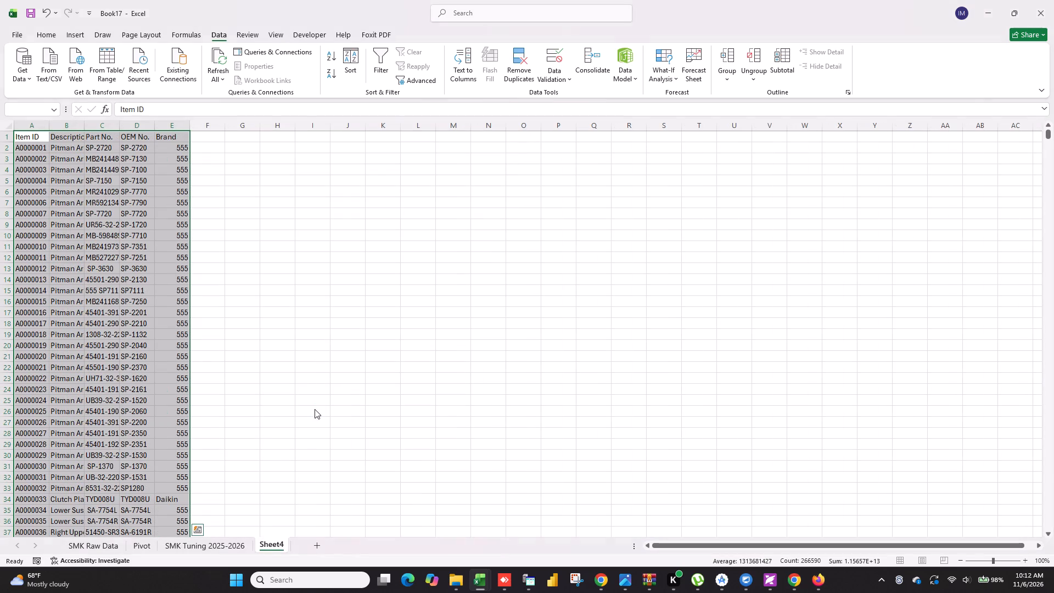
key("Return")
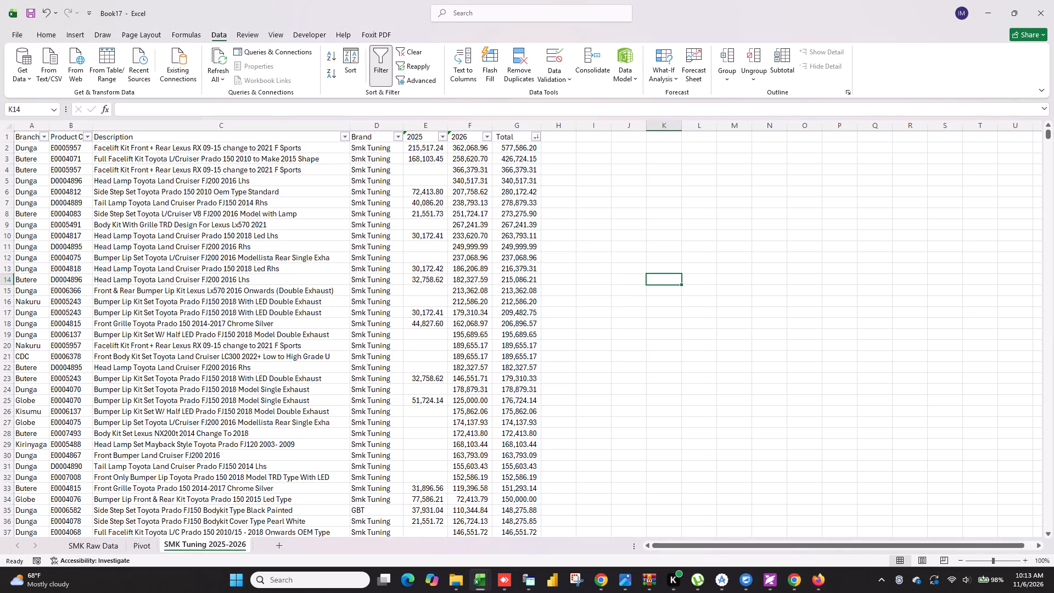
Bold the header row from Branch Name to Total on the SMK Tuning 2025-2026 sheet.
left_click_drag(28, 135, 531, 136)
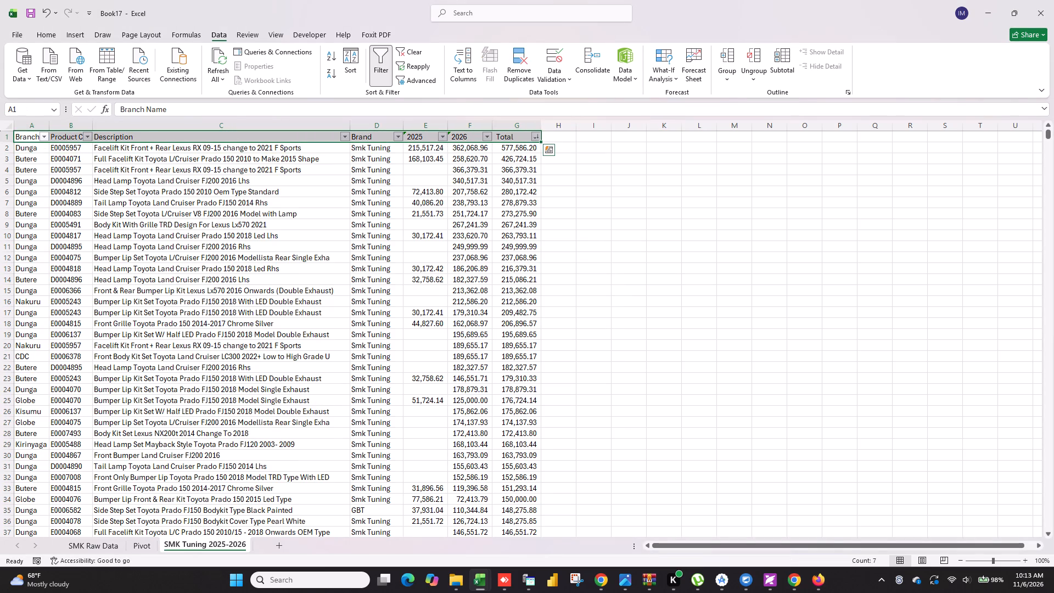
key("ctrl+b")
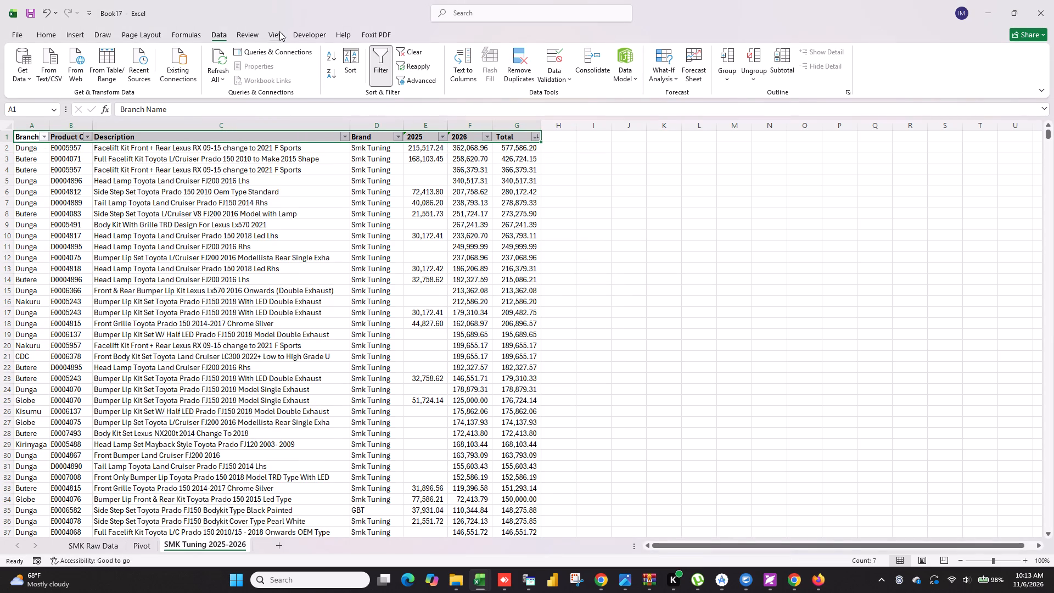
Freeze the top row of the SMK Tuning 2025-2026 sheet.
left_click(277, 32)
left_click(375, 69)
left_click(407, 132)
left_click(785, 268)
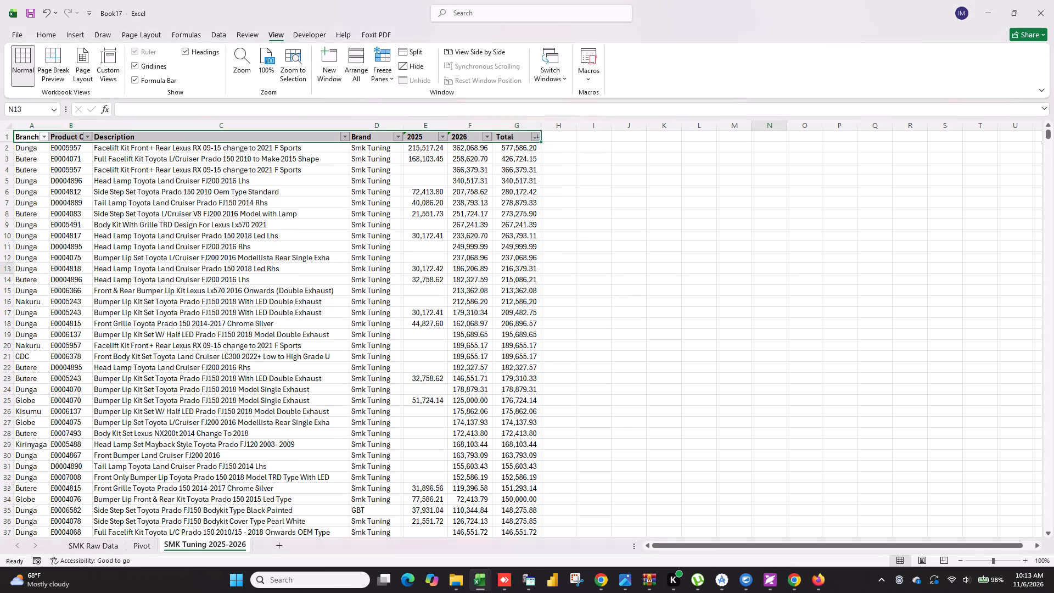
Save the workbook as SMK Tuning 2025-2026 in the Branch by Brand Analysis 2025-2026 folder.
left_click(12, 33)
left_click(21, 197)
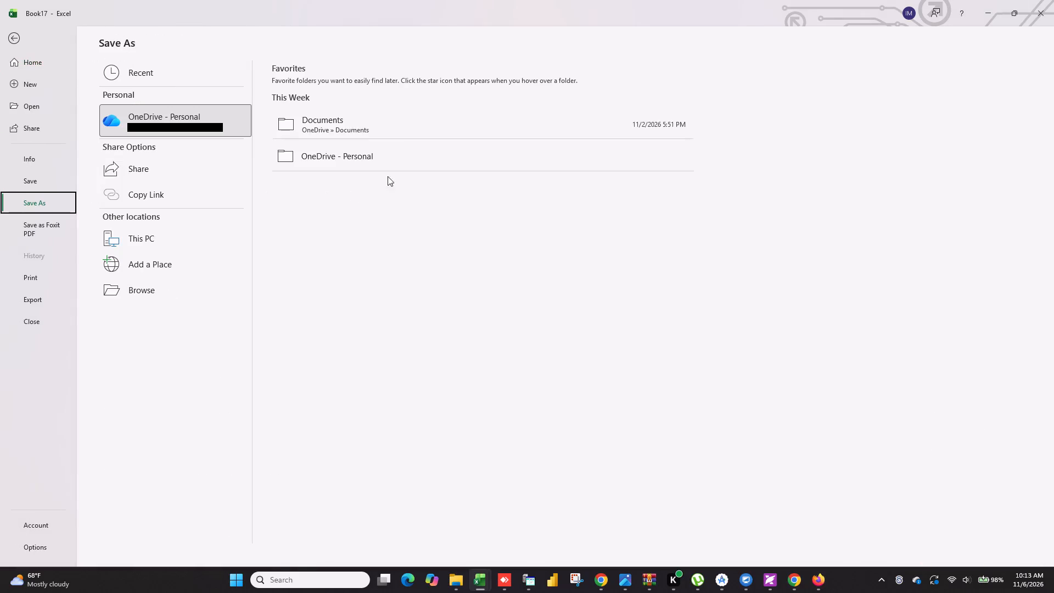
left_click(133, 69)
left_click(364, 187)
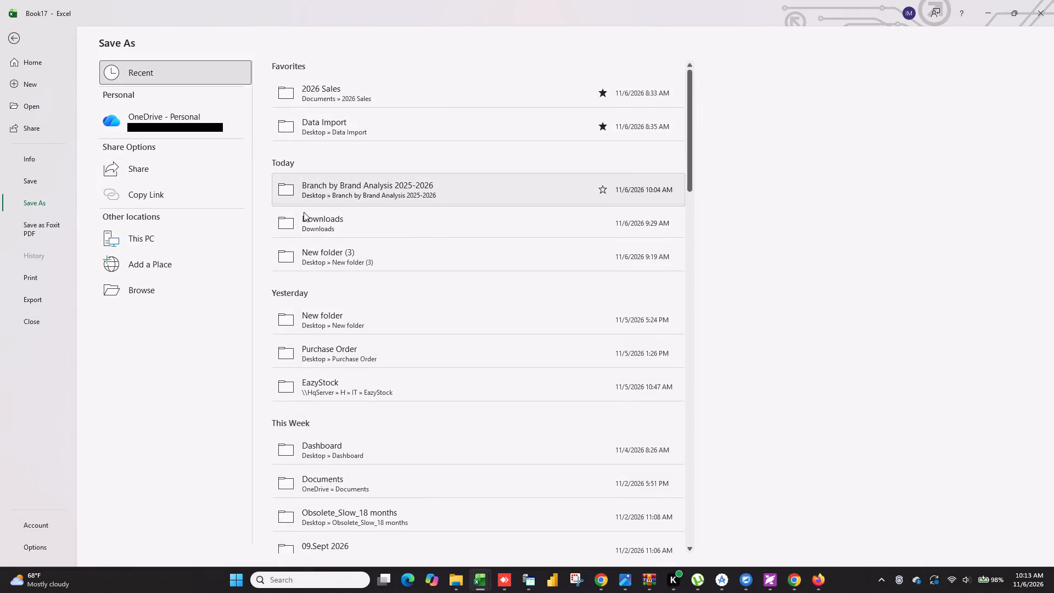
key("BackSpace")
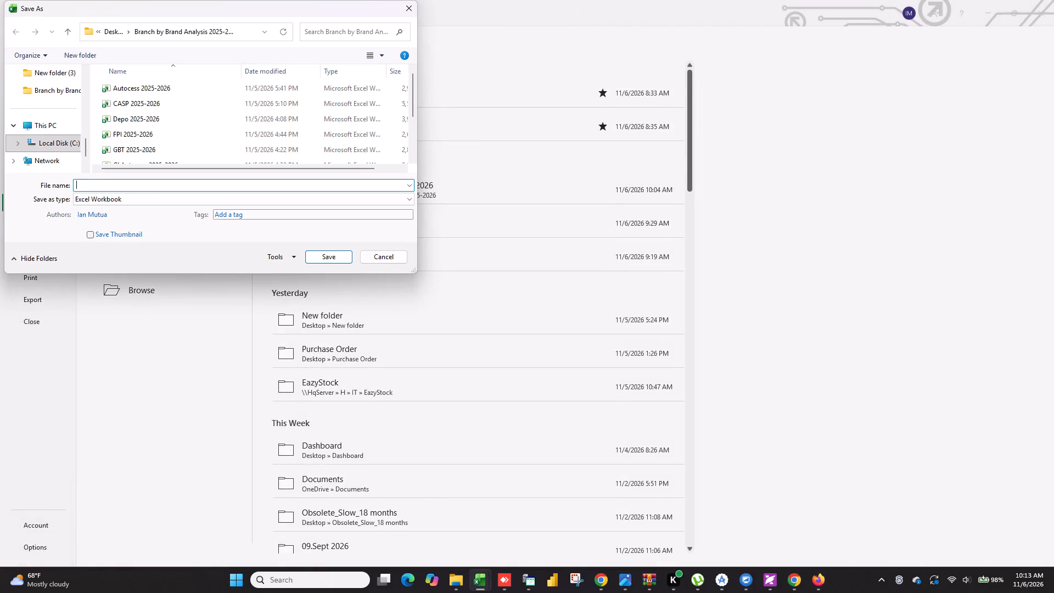
type("SMK Tuning")
key("space")
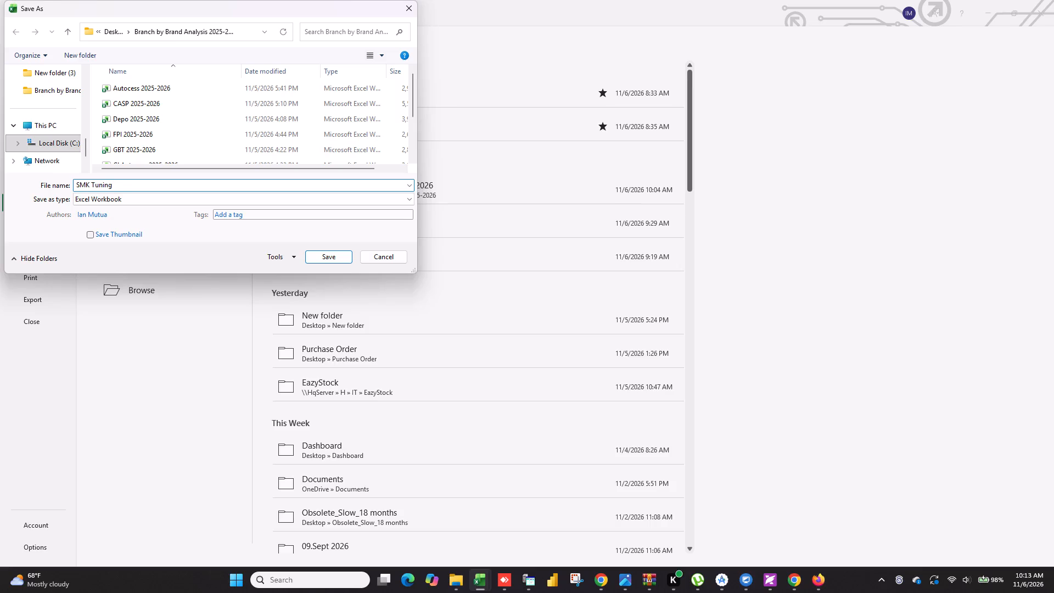
type("2025-2026")
key("Return")
left_click(697, 362)
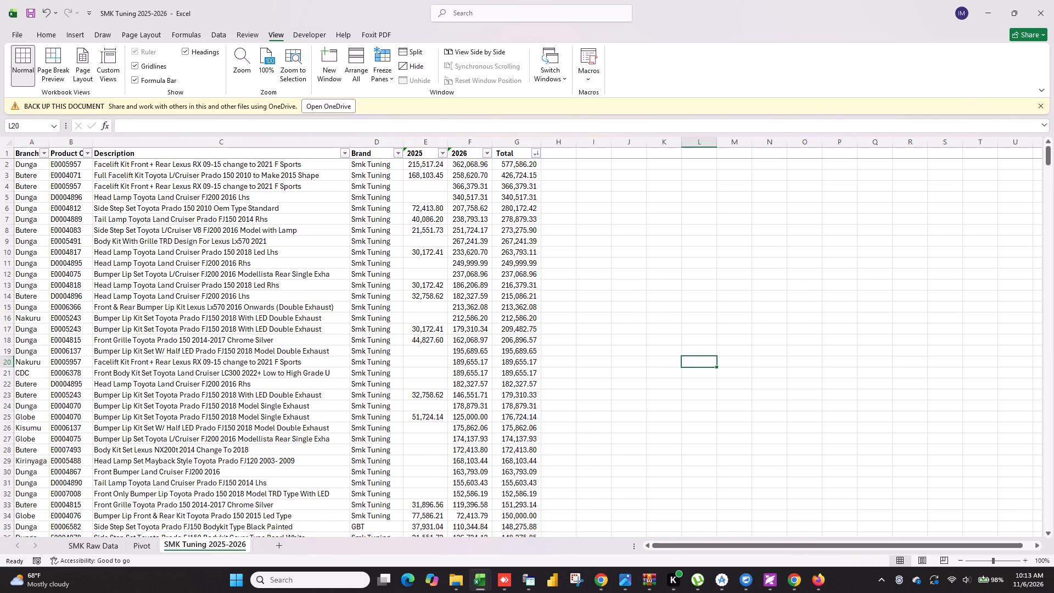
Switch to the open workbook whose name begins with Junc and close it.
left_click(474, 580)
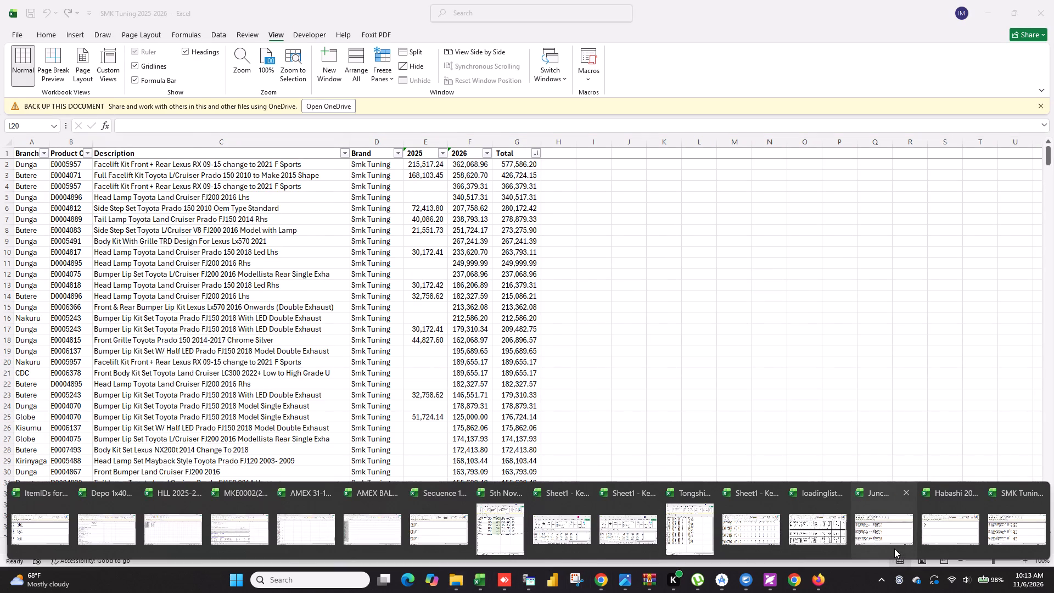
left_click(894, 549)
left_click(839, 367)
left_click(1053, 0)
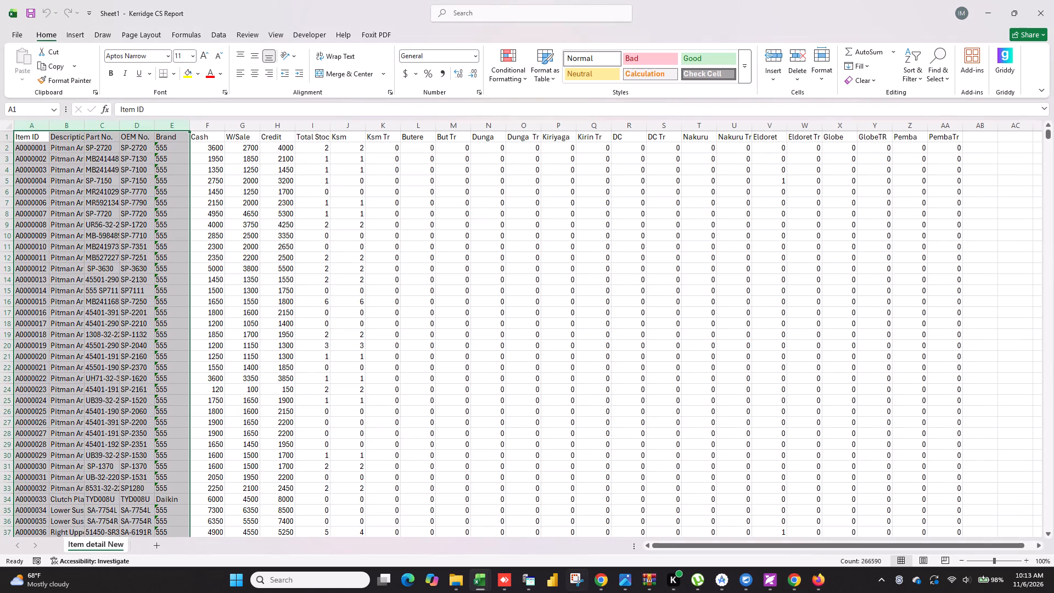
Switch to the Supplier Sales application and exit the Report Generator output of the previous supplier's transactions.
left_click(478, 580)
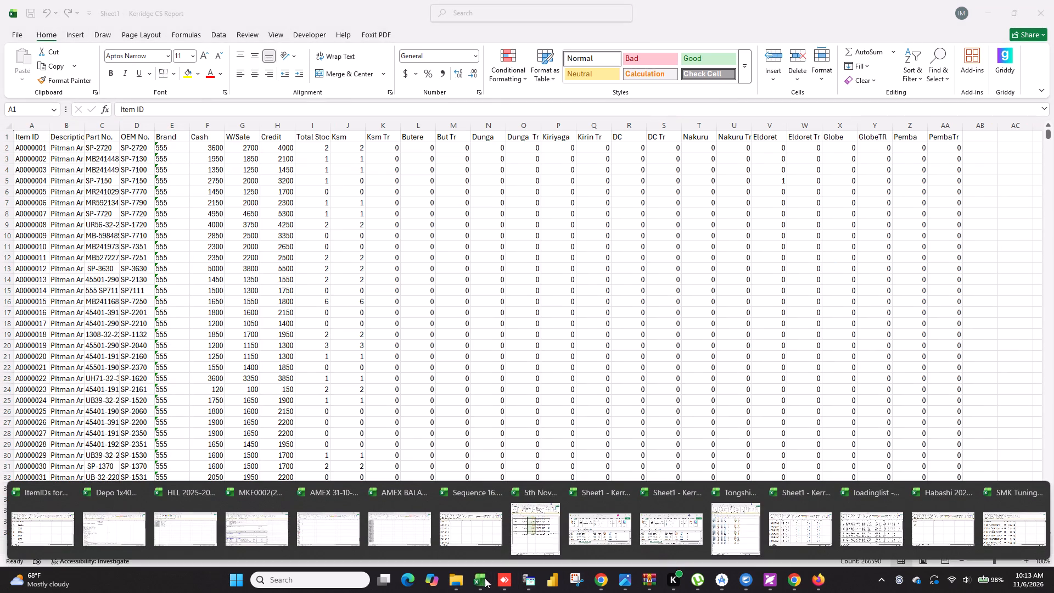
left_click(531, 579)
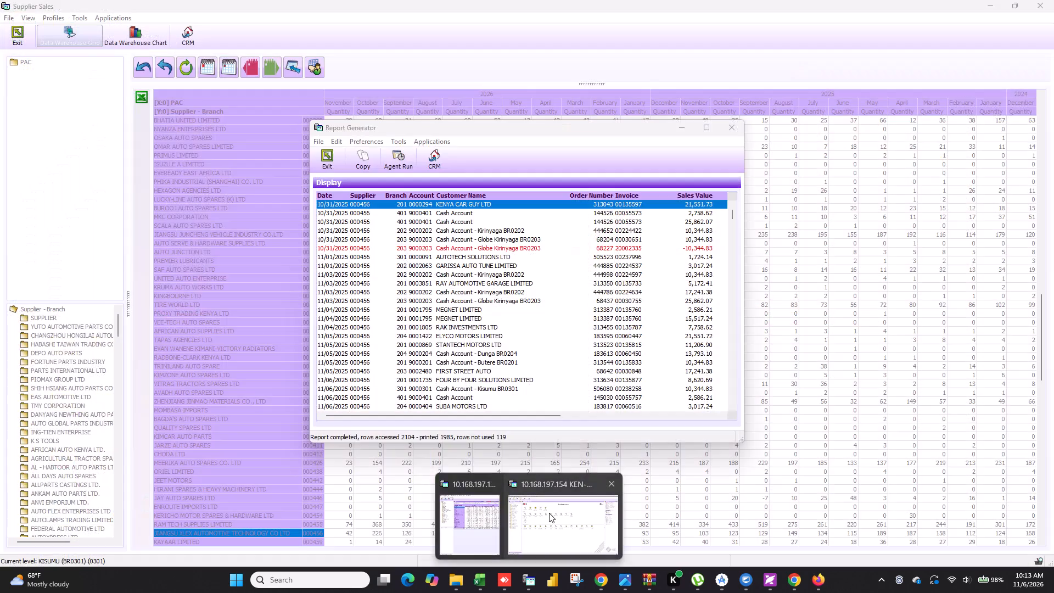
left_click(549, 513)
left_click(324, 154)
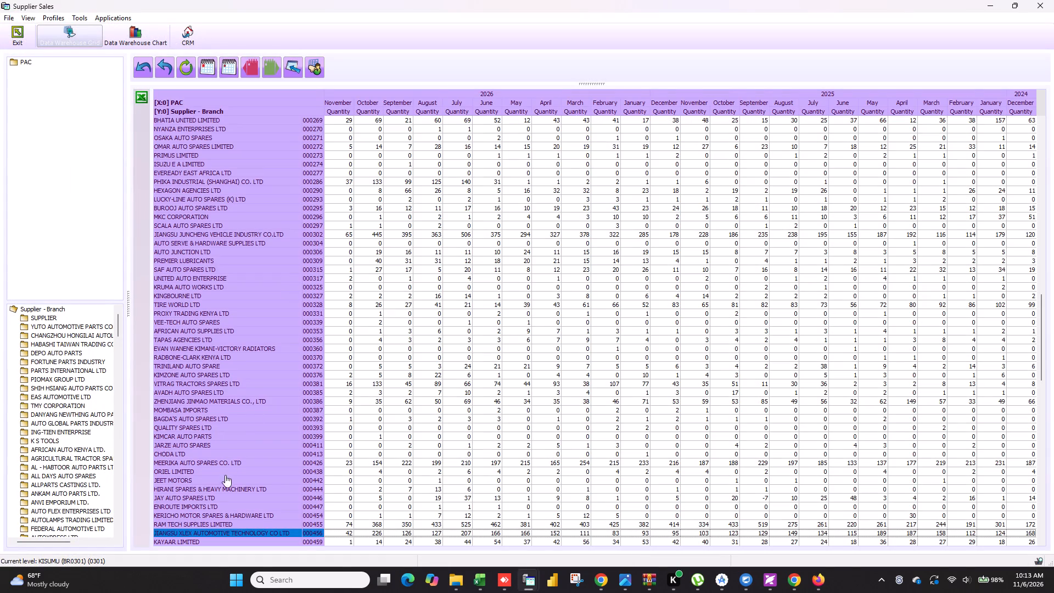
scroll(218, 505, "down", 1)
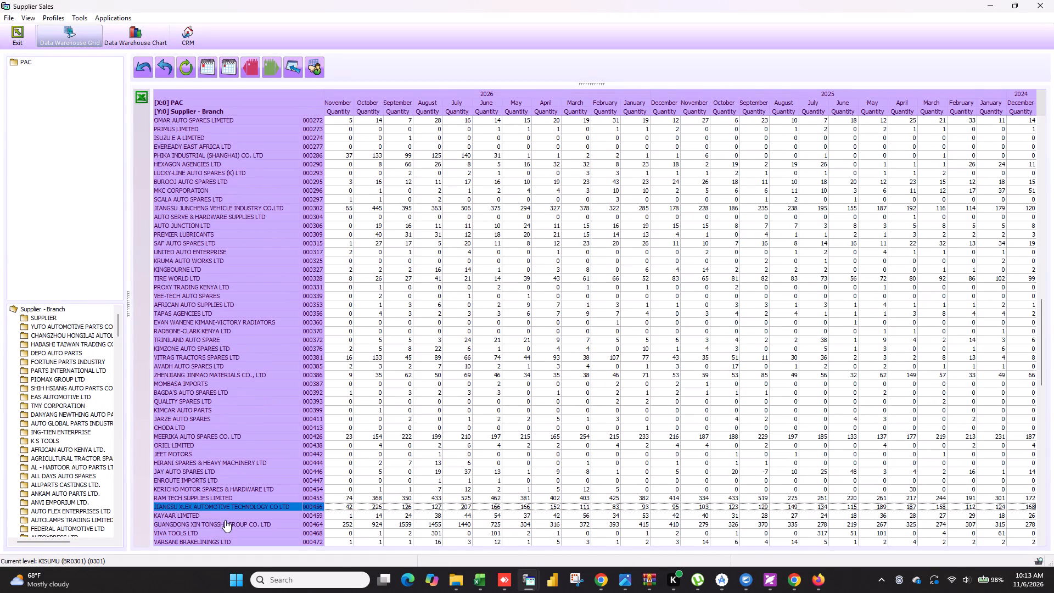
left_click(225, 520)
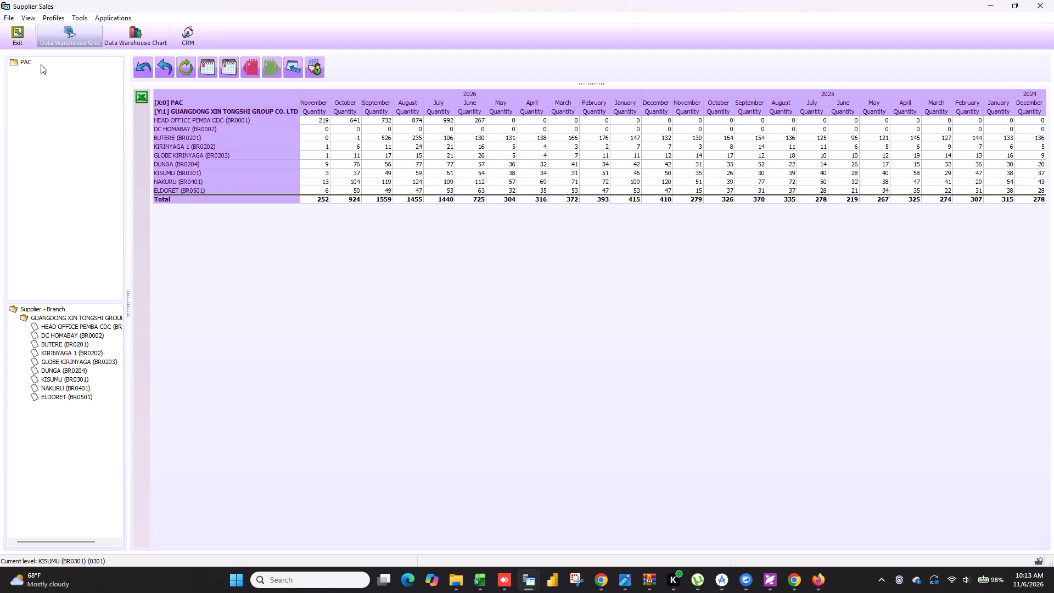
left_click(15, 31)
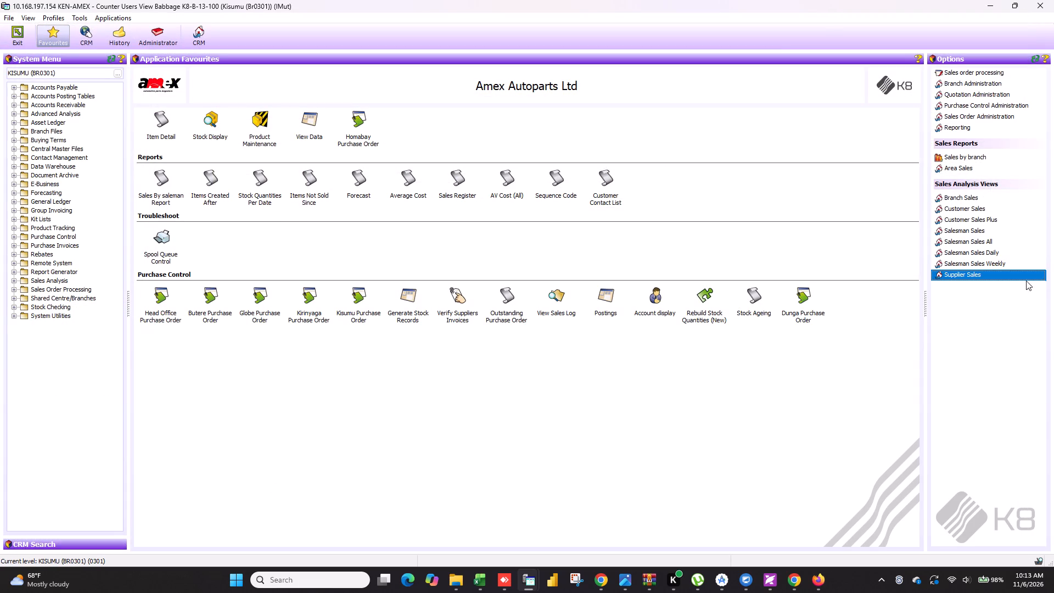
Open the Supplier Sales analysis view and load its Supplier - Branch data.
double_click(967, 275)
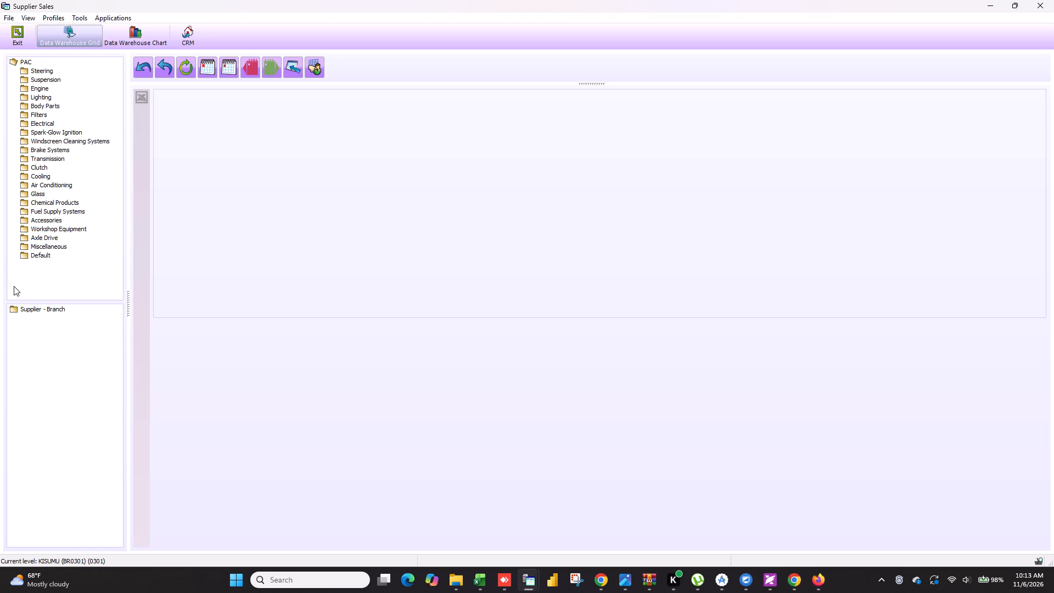
left_click(21, 306)
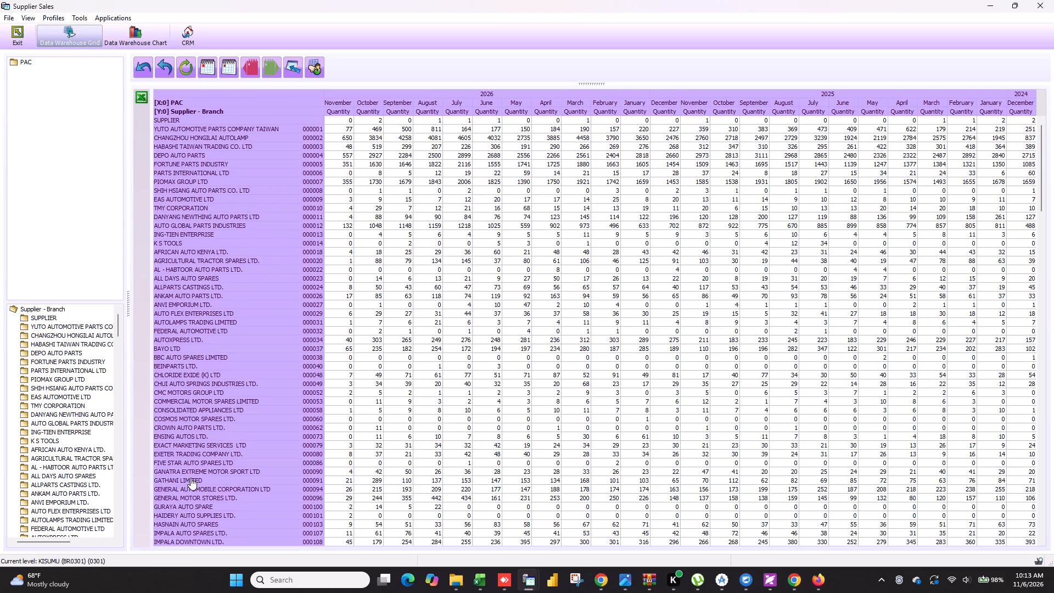
Find Guangdong Xin Tongshi Group Co. Ltd in the Supplier - Branch grid and generate its transaction report.
scroll(190, 478, "down", 3)
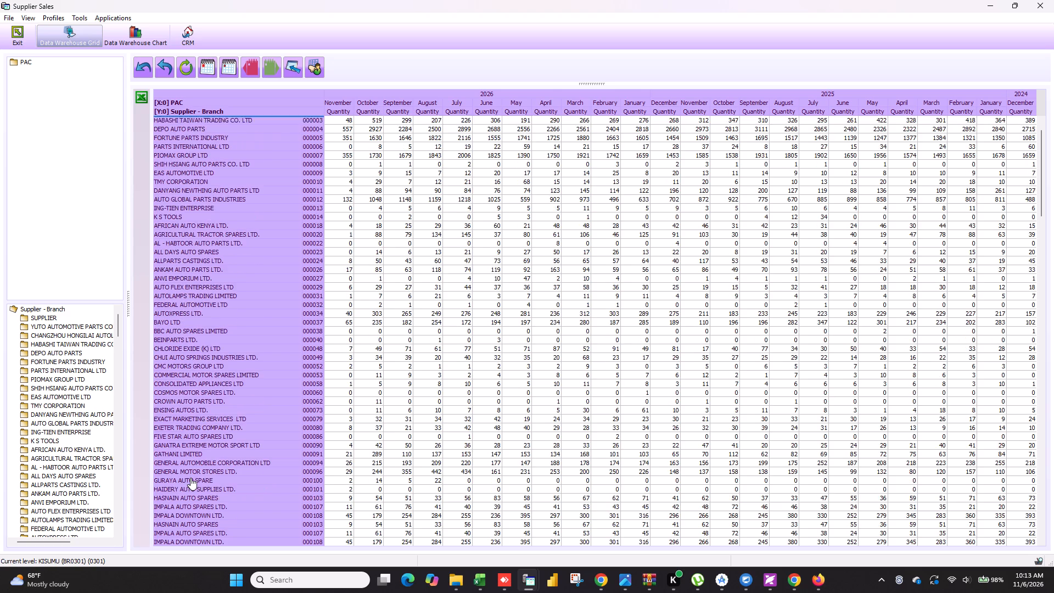
scroll(190, 478, "down", 5)
scroll(190, 478, "down", 20)
scroll(190, 478, "down", 8)
scroll(201, 488, "up", 1)
scroll(201, 488, "down", 2)
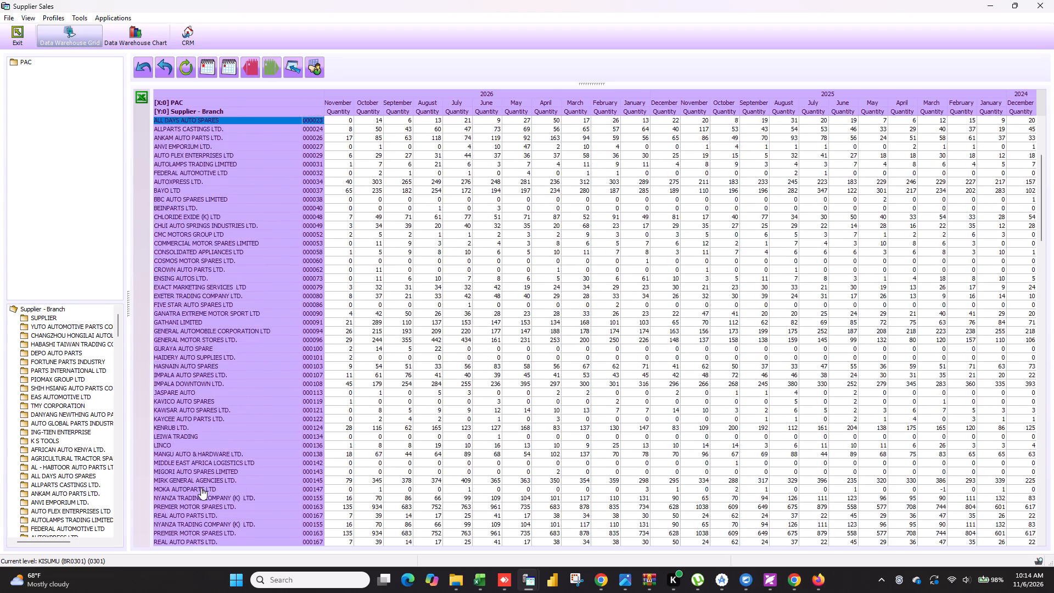
scroll(201, 488, "down", 20)
scroll(201, 488, "down", 19)
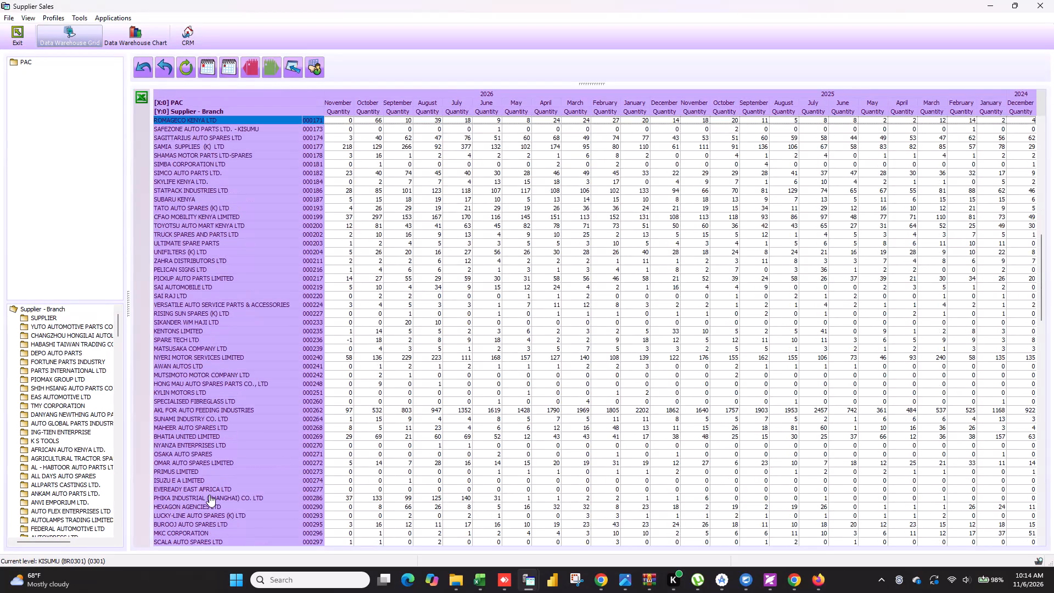
scroll(209, 495, "down", 7)
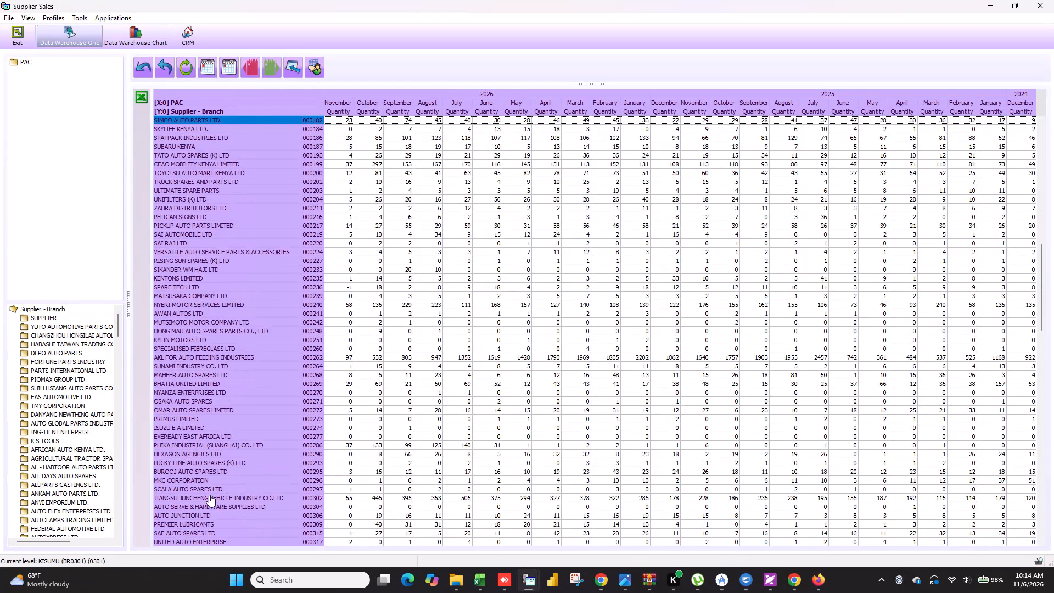
scroll(209, 495, "down", 2)
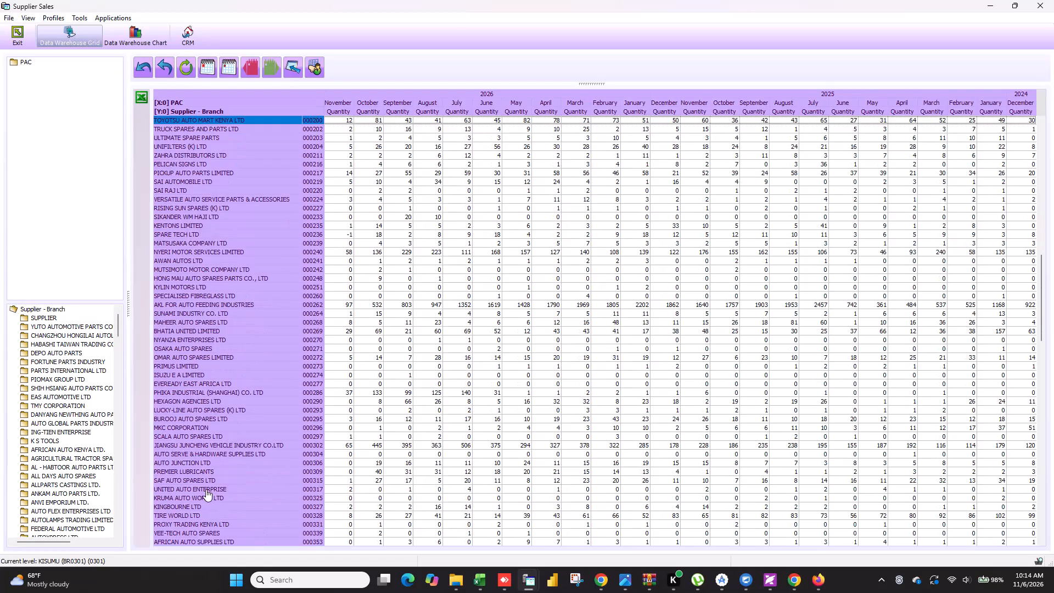
scroll(202, 478, "down", 3)
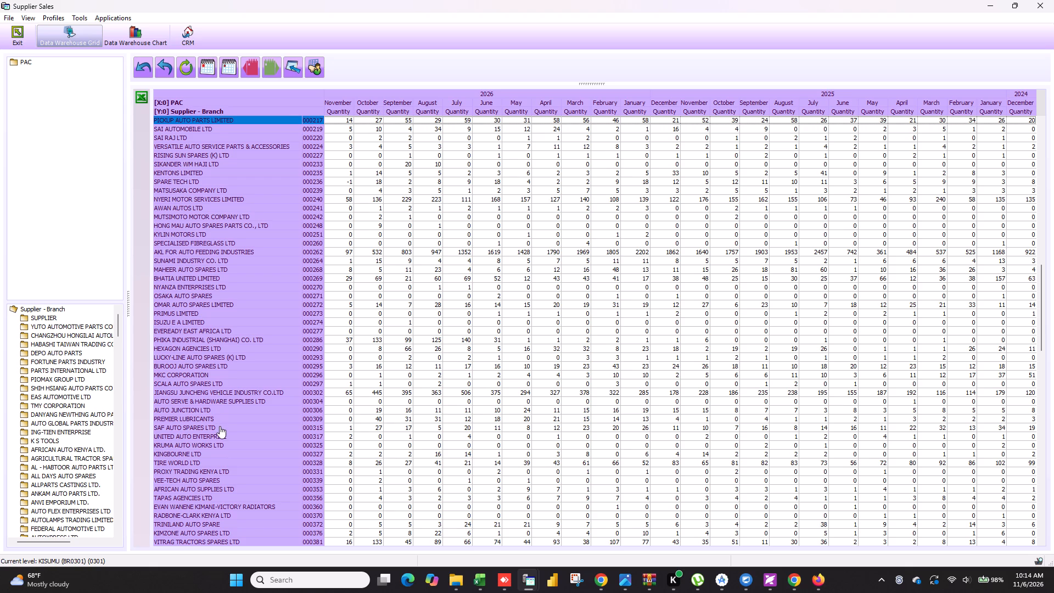
scroll(220, 426, "down", 1)
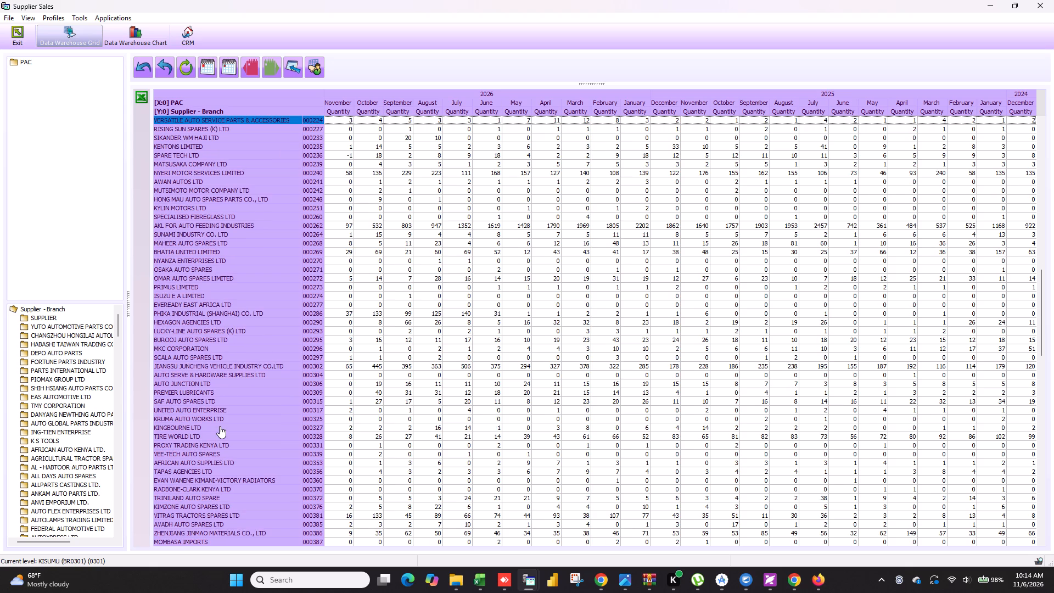
scroll(222, 426, "down", 2)
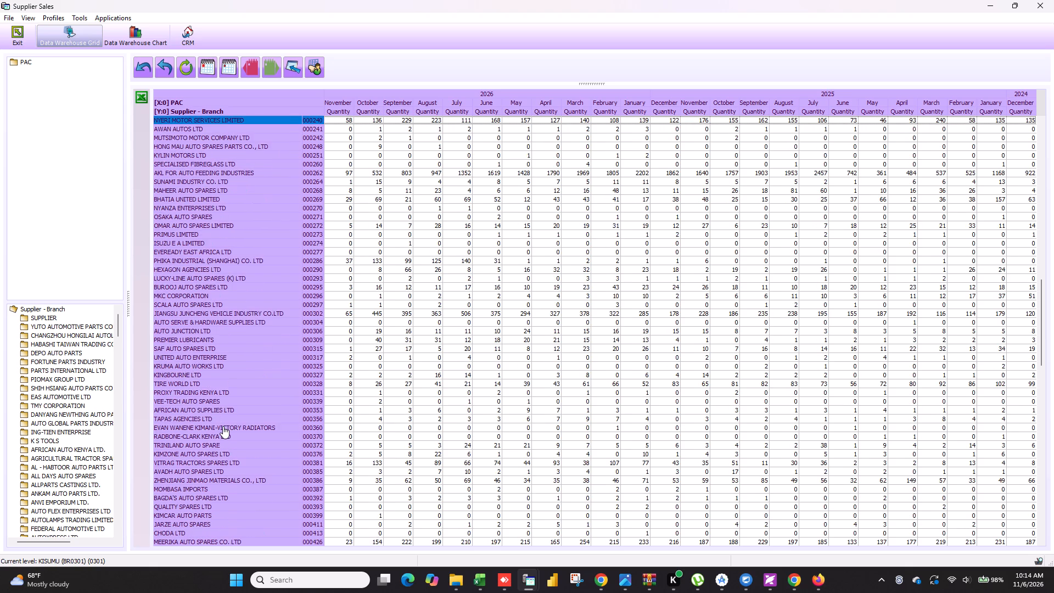
scroll(223, 426, "down", 3)
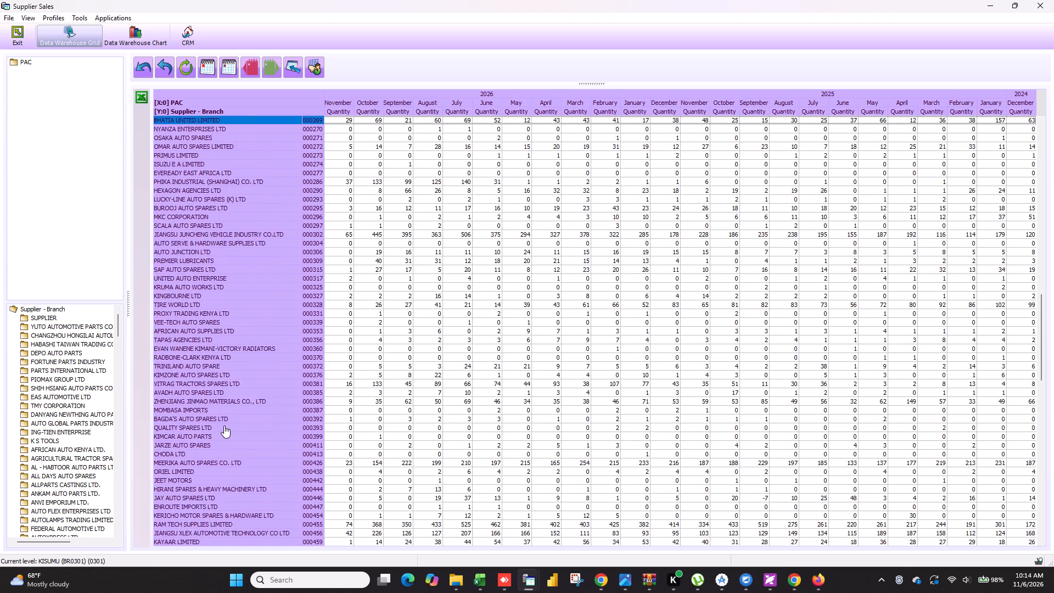
scroll(224, 426, "down", 2)
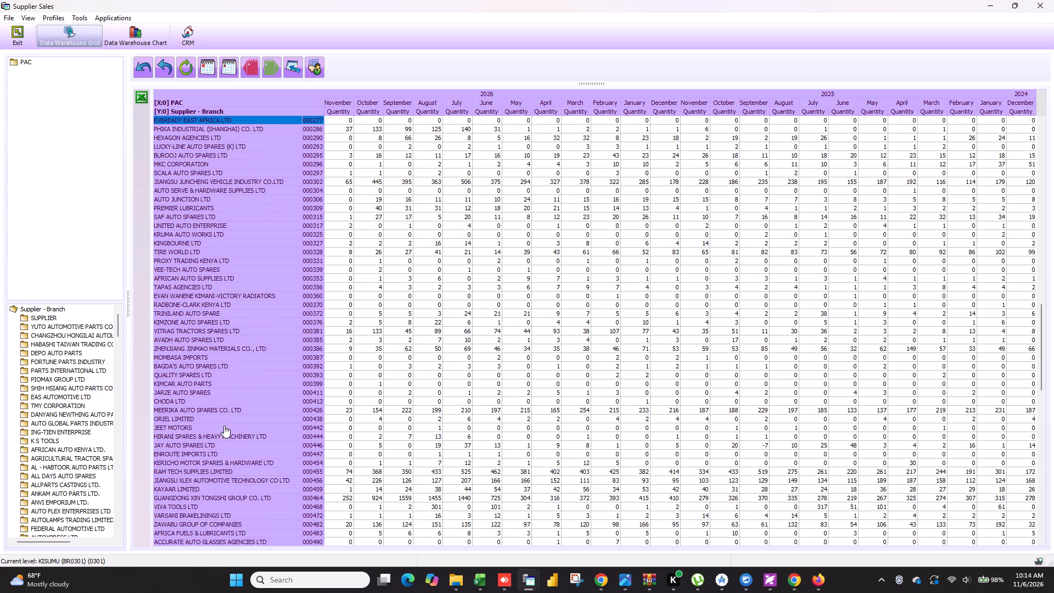
right_click(198, 496)
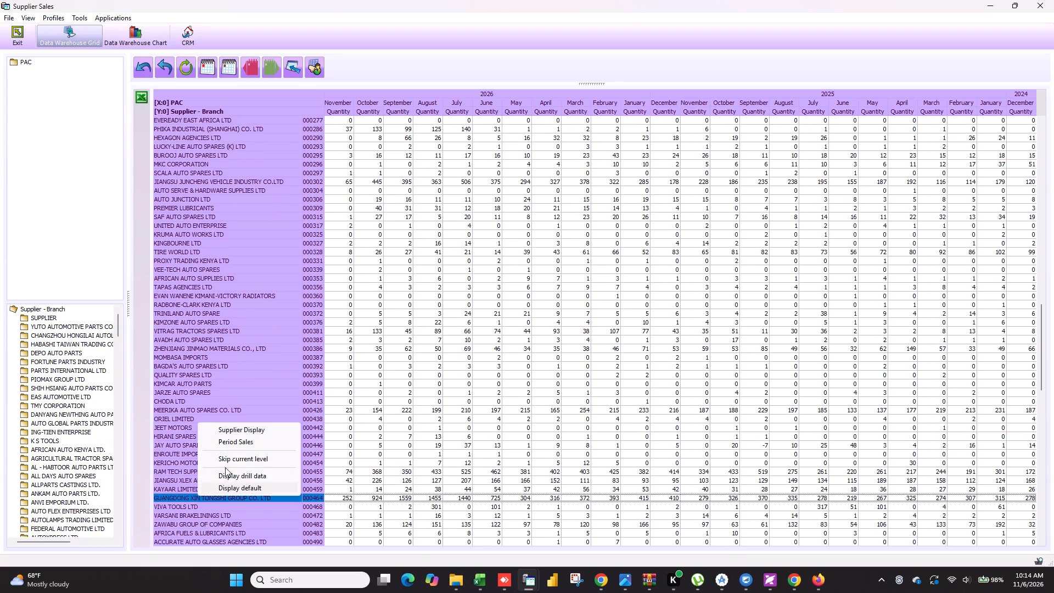
left_click(244, 436)
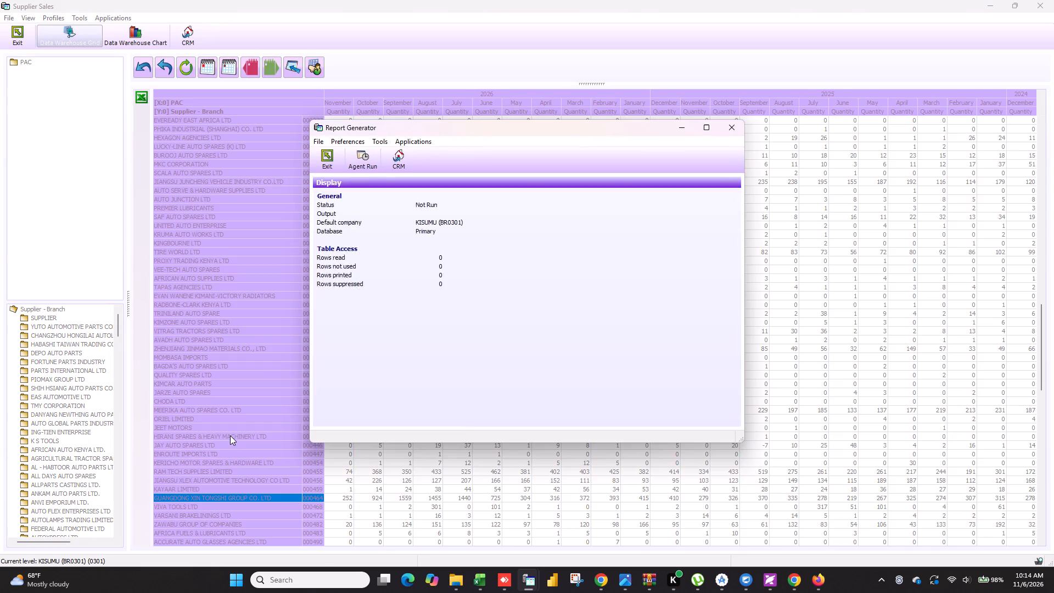
Copy the full grid of the supplier's transaction report to the clipboard.
right_click(335, 193, "ctrl")
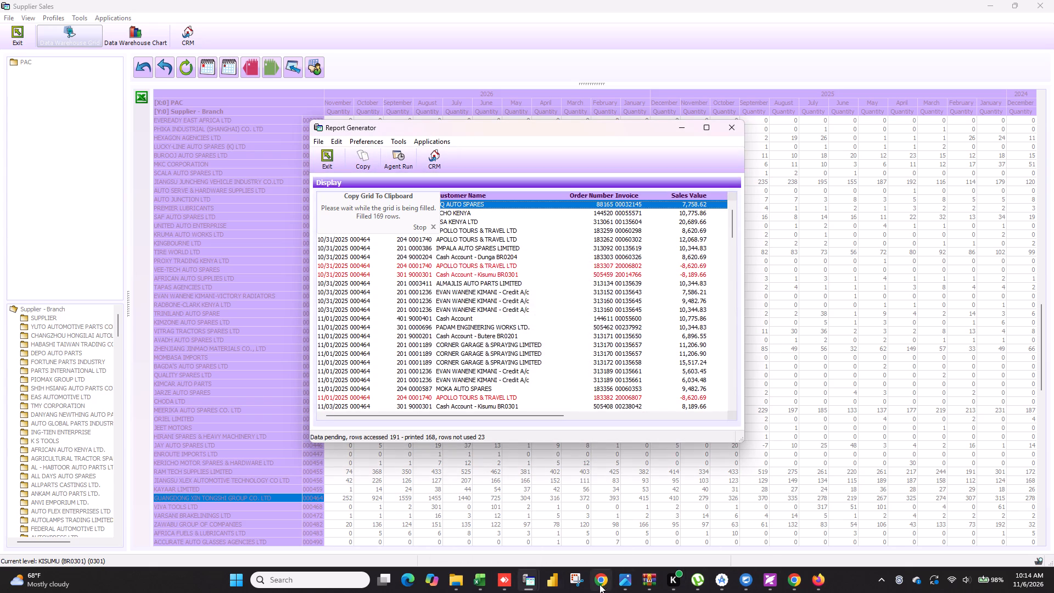
Switch to the SMK Tuning 2025-2026 workbook in Excel, look over its analysis sheet and close the workbook.
left_click(484, 576)
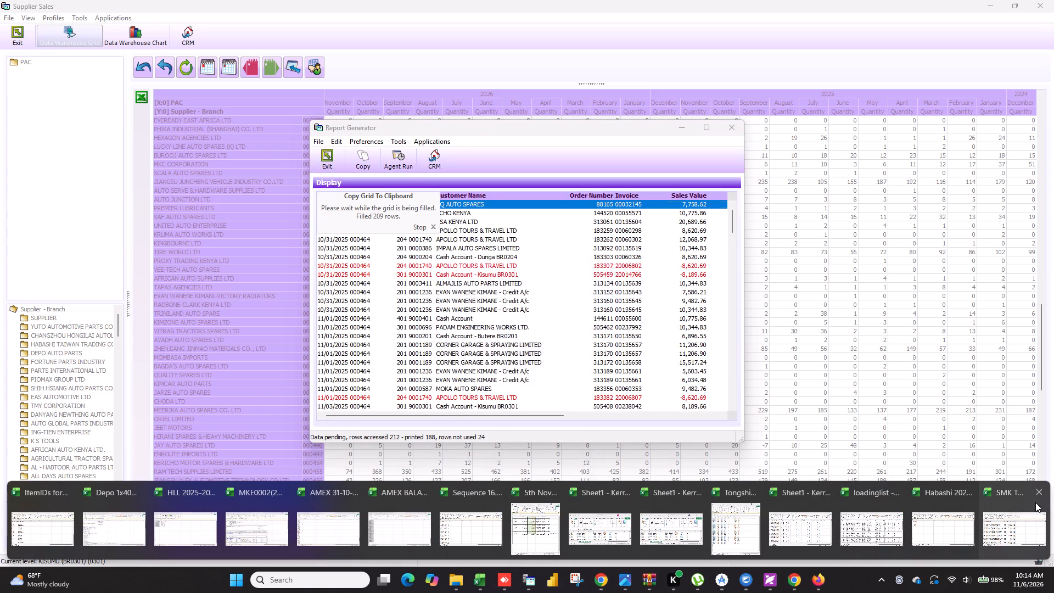
left_click(997, 532)
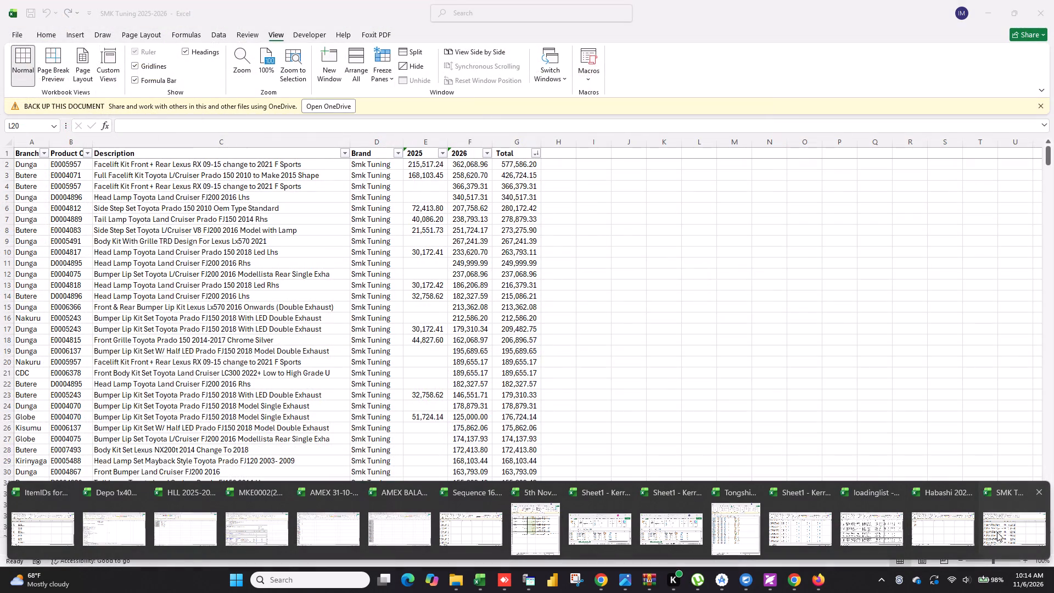
scroll(516, 333, "down", 4)
scroll(520, 344, "up", 19)
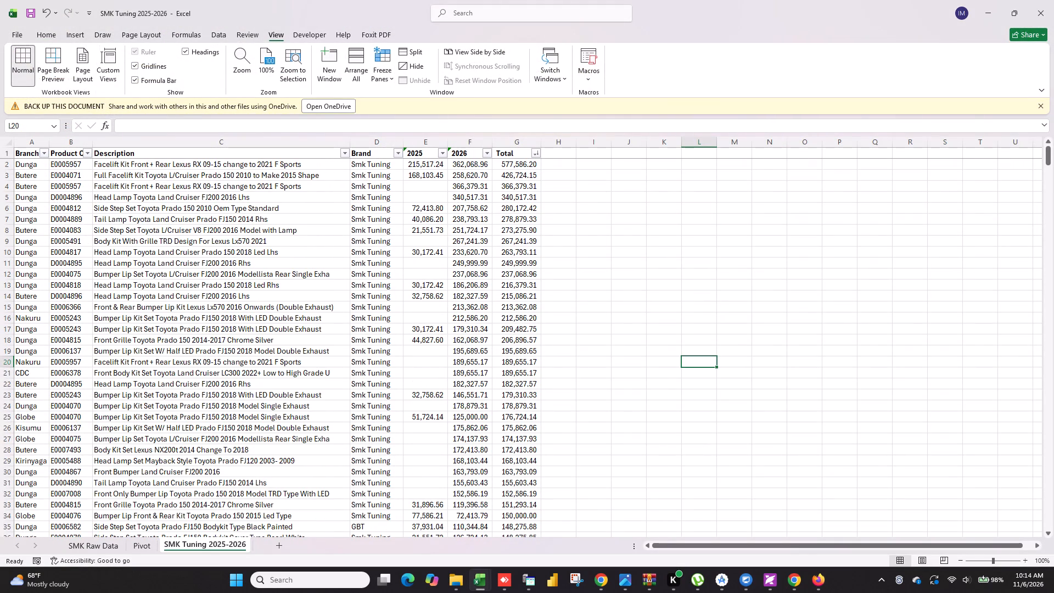
scroll(310, 355, "down", 6)
scroll(298, 361, "up", 8)
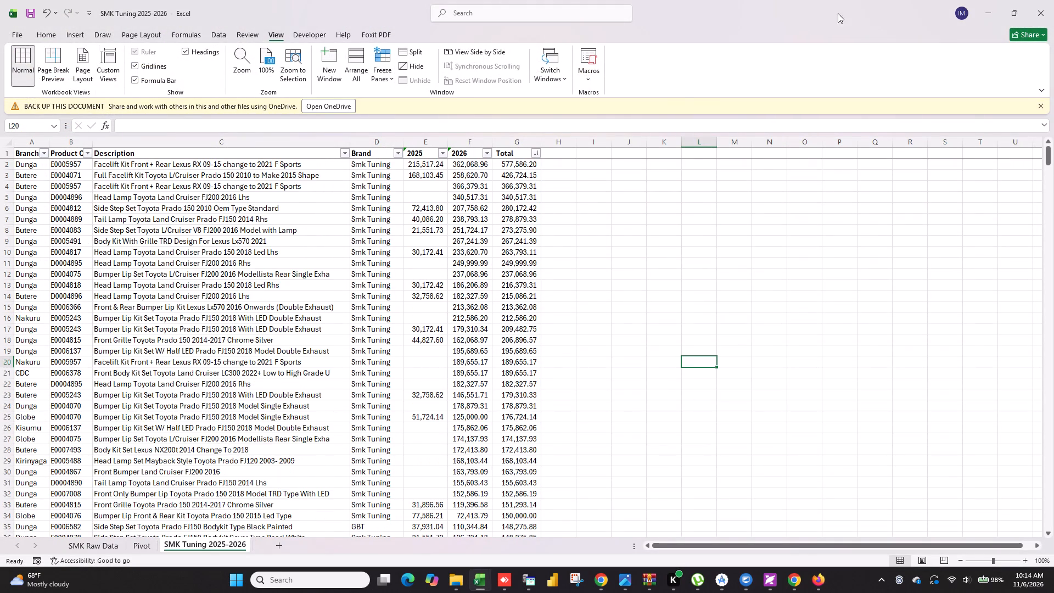
left_click(1053, 0)
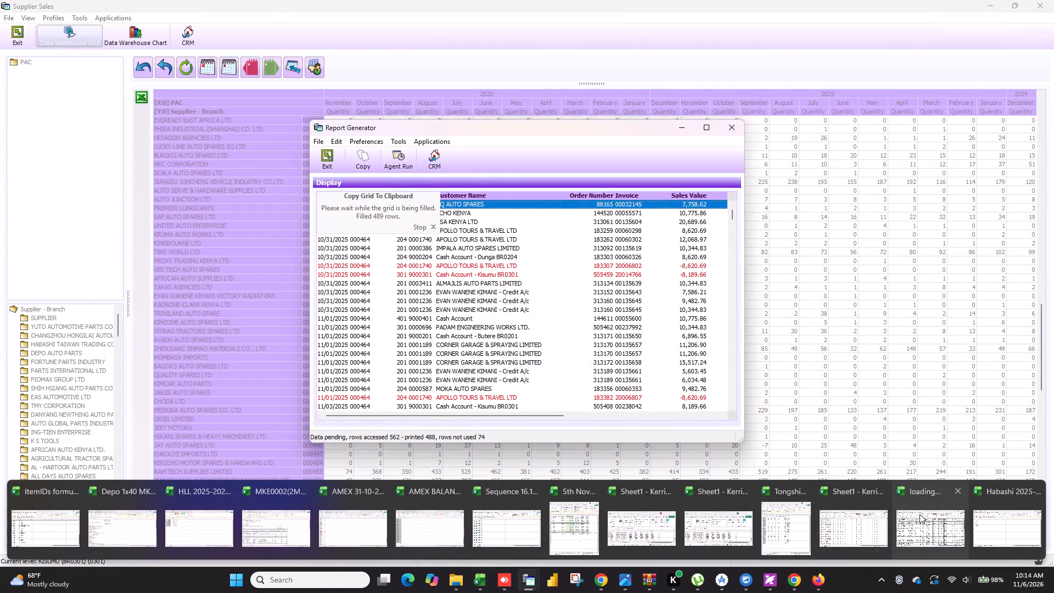
Switch to the loadinglist workbook and examine the filtered item descriptions on Sheet1 (2).
left_click(921, 513)
left_click(89, 542)
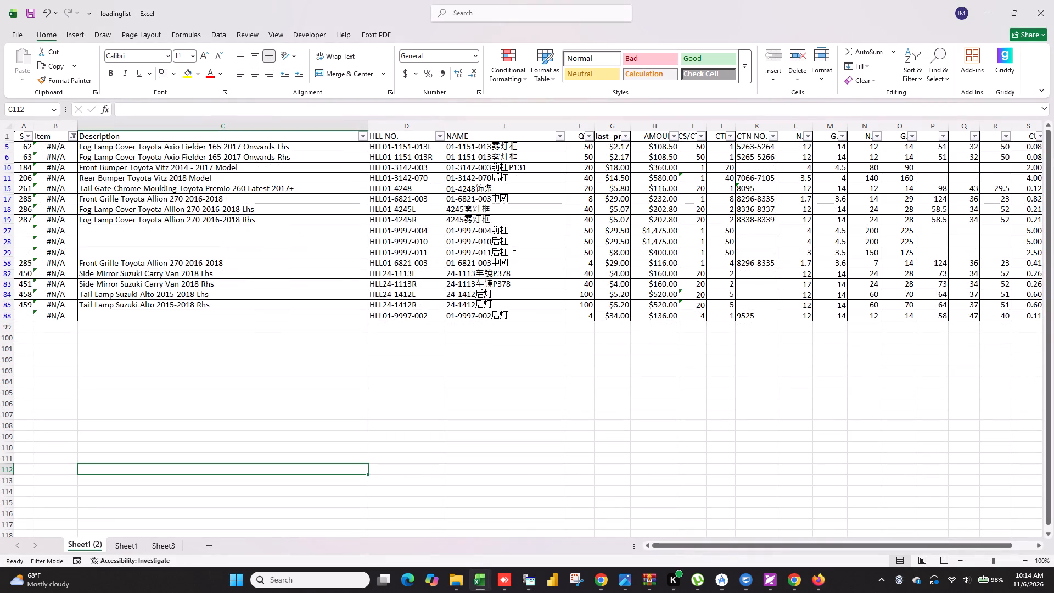
left_click_drag(260, 146, 275, 320)
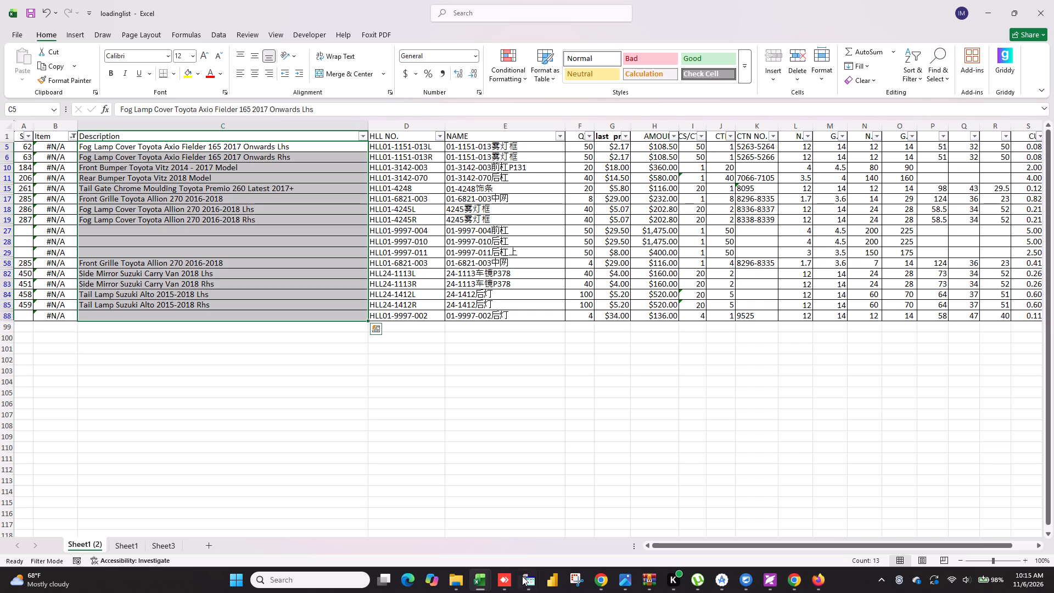
Switch to the Kerridge export workbook containing Profit Per Salesman ALL and close it without saving.
left_click(476, 584)
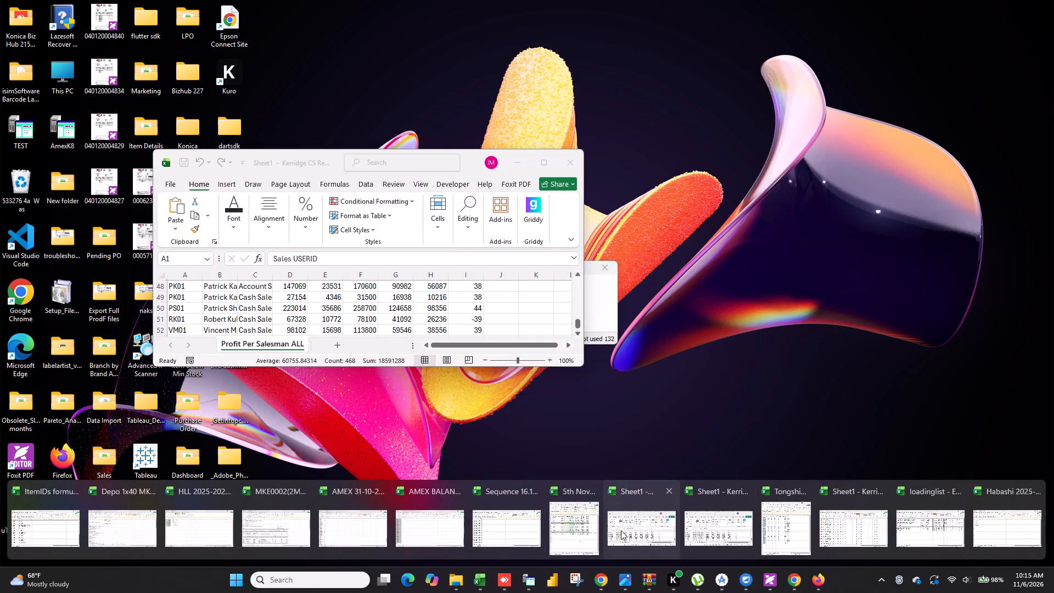
left_click(621, 530)
left_click(564, 170)
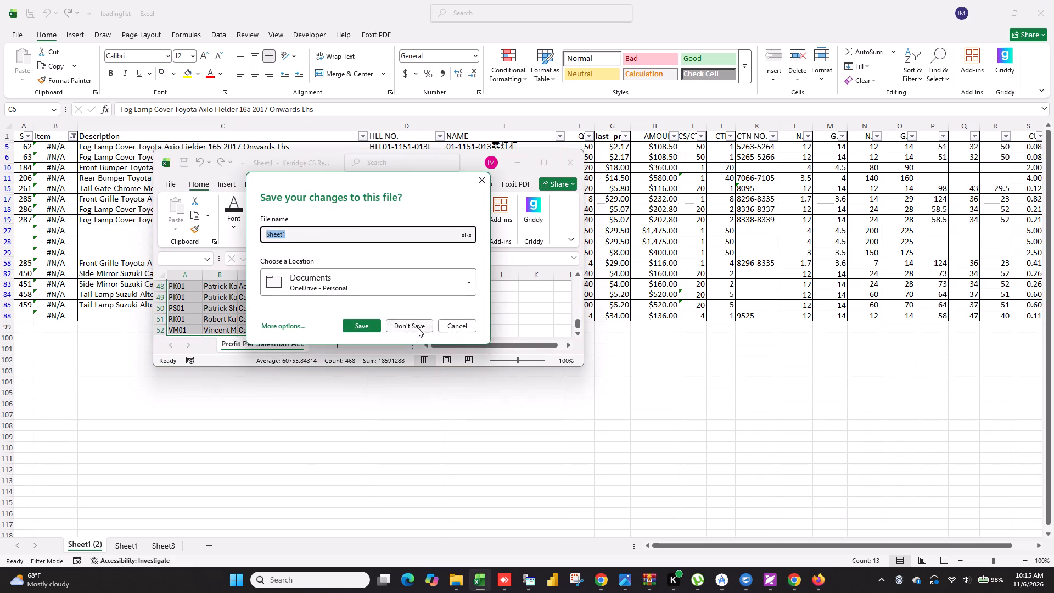
left_click(417, 328)
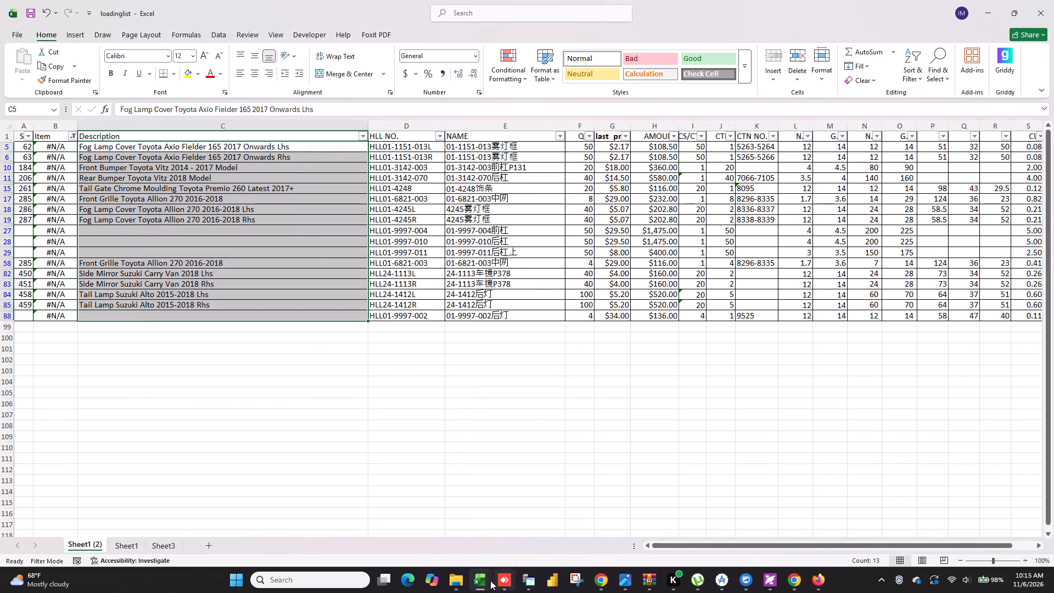
Switch to the AMEX BALANCE GOODS IN FACTORY workbook and look through Sheet1, Sheet3 and Sheet2.
left_click(477, 579)
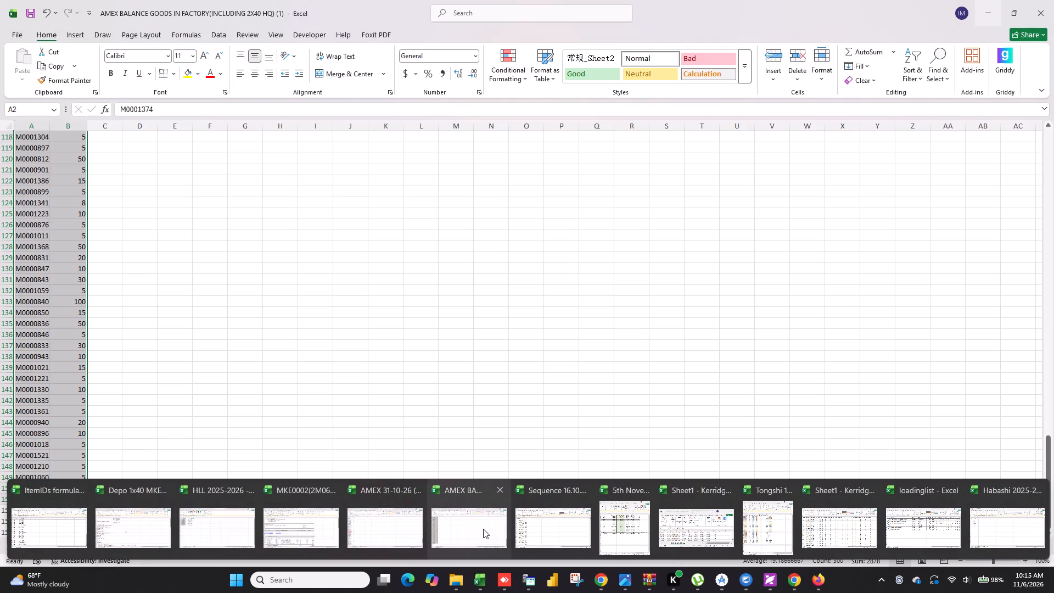
left_click(483, 529)
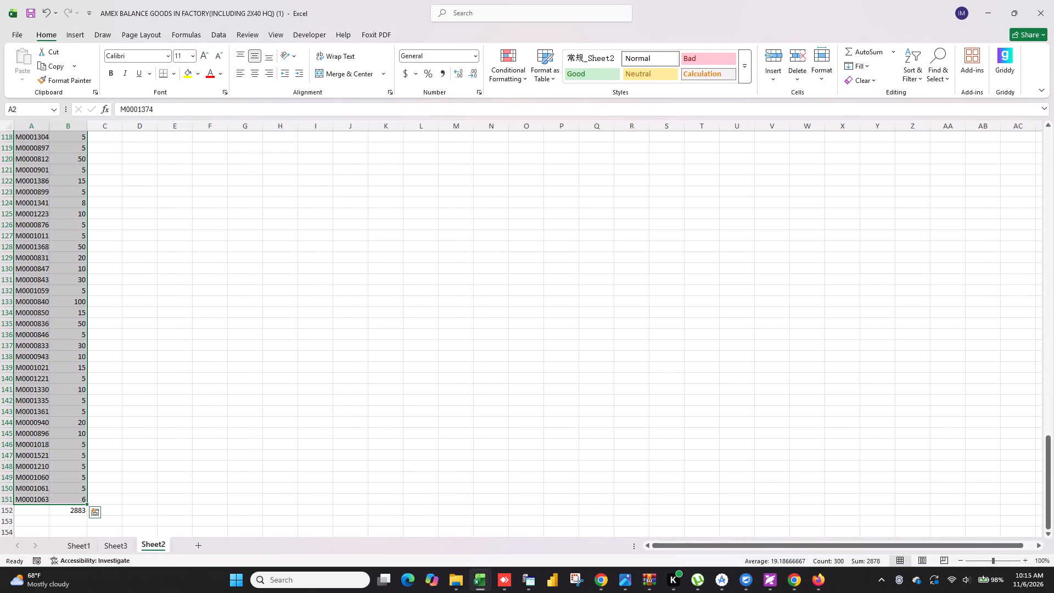
left_click(86, 545)
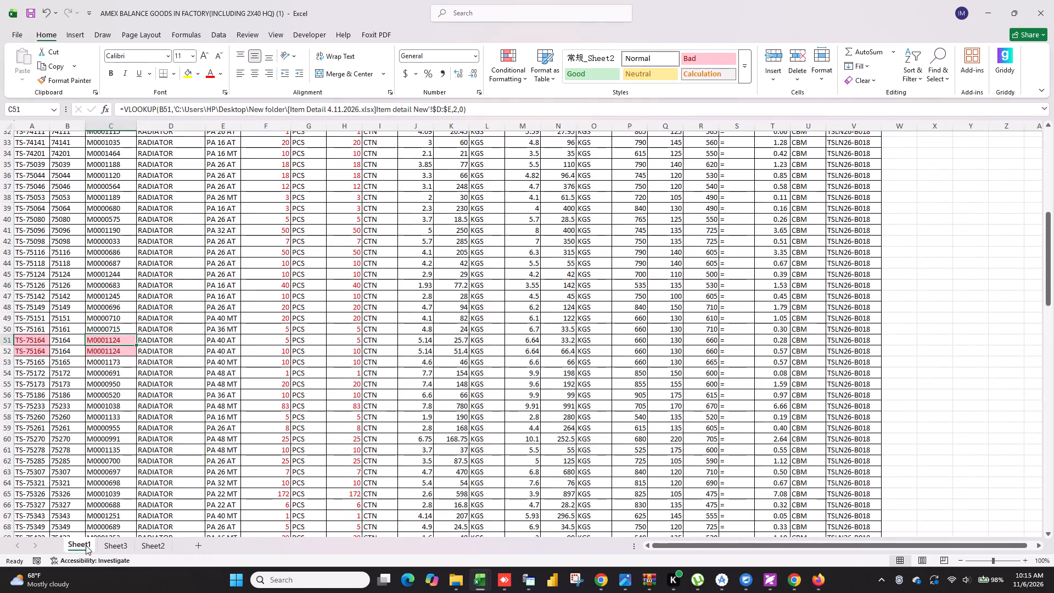
left_click(109, 545)
left_click(165, 544)
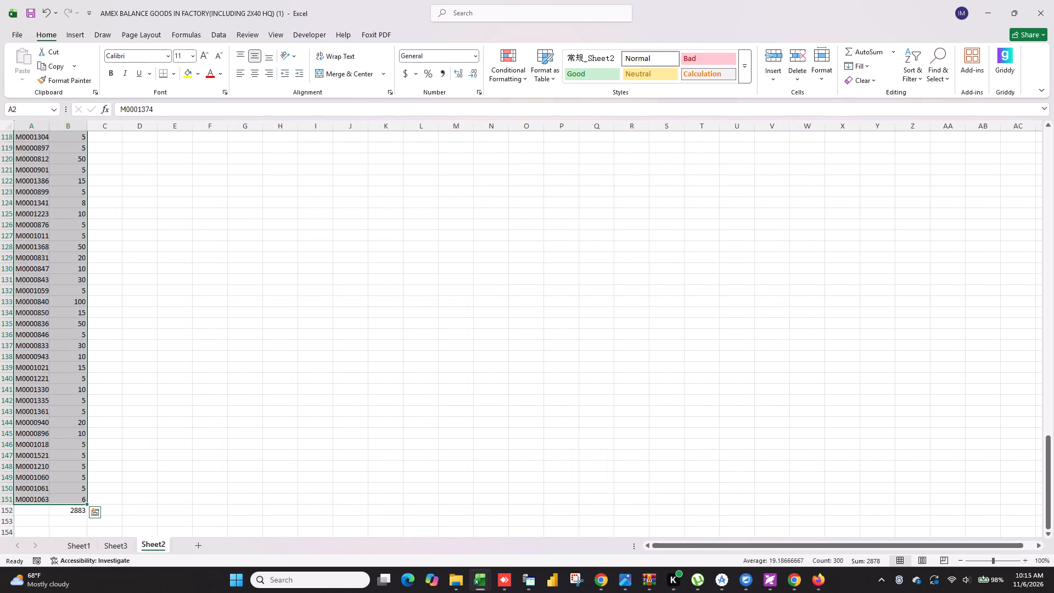
Switch to the HLL 2025-2026 workbook, check its Master RAW, Pivot and HLL sheets, and save and close it.
left_click(492, 579)
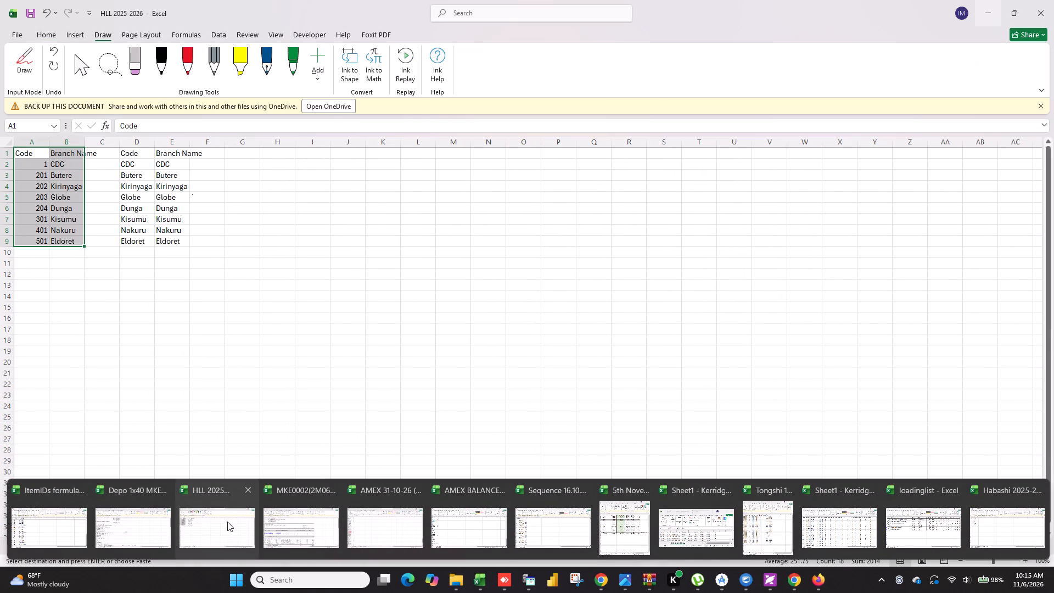
left_click(227, 522)
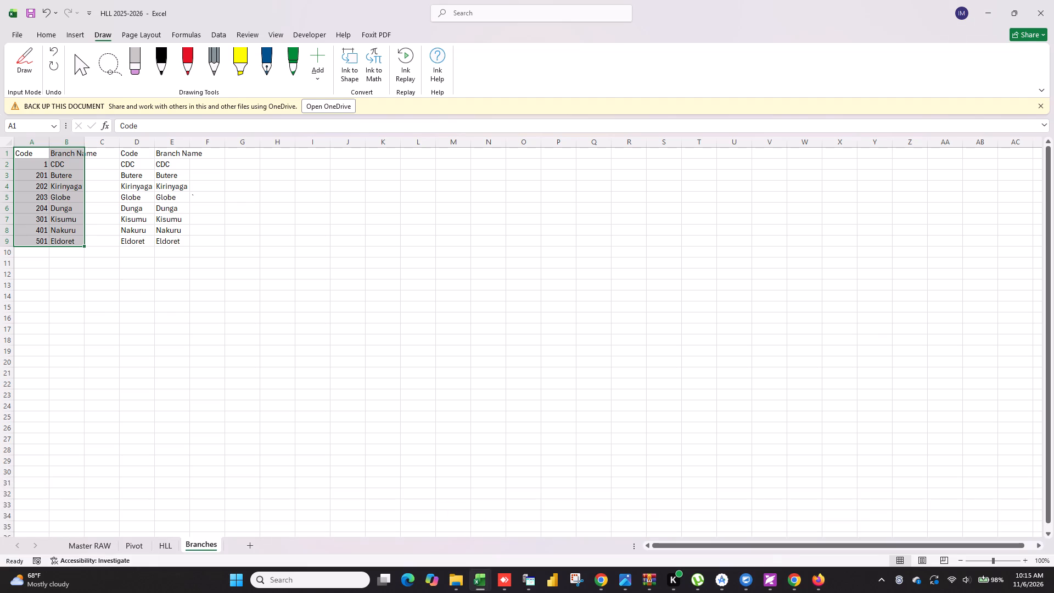
left_click(95, 539)
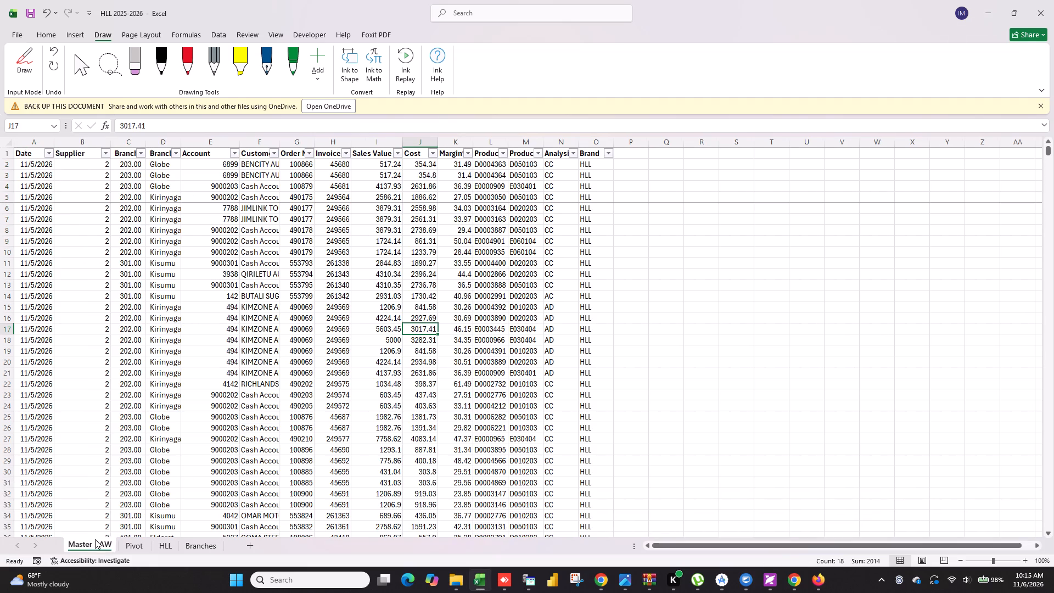
scroll(94, 295, "up", 8)
scroll(94, 295, "down", 2)
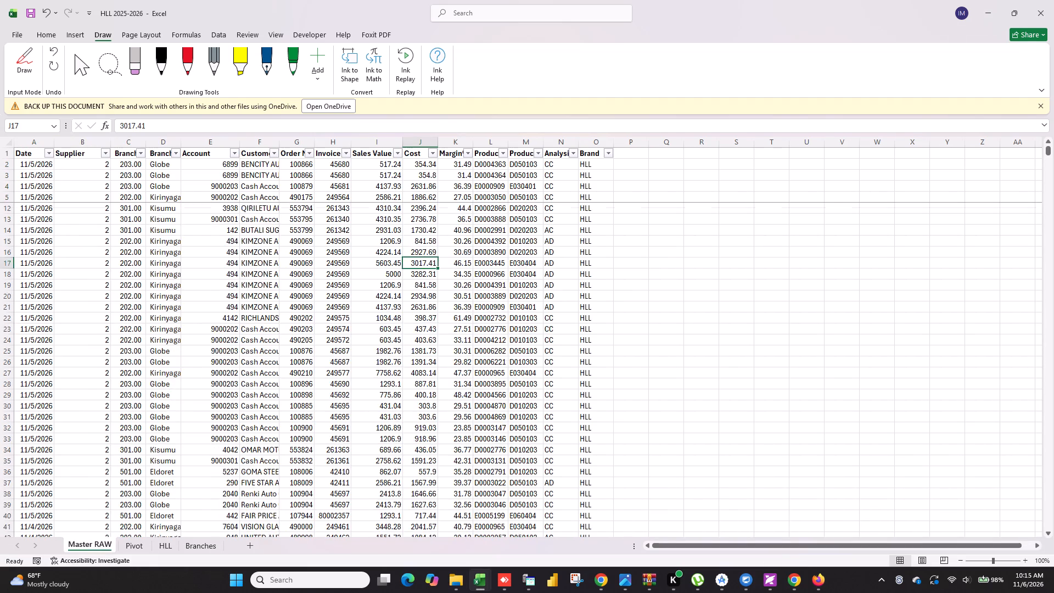
scroll(97, 294, "up", 3)
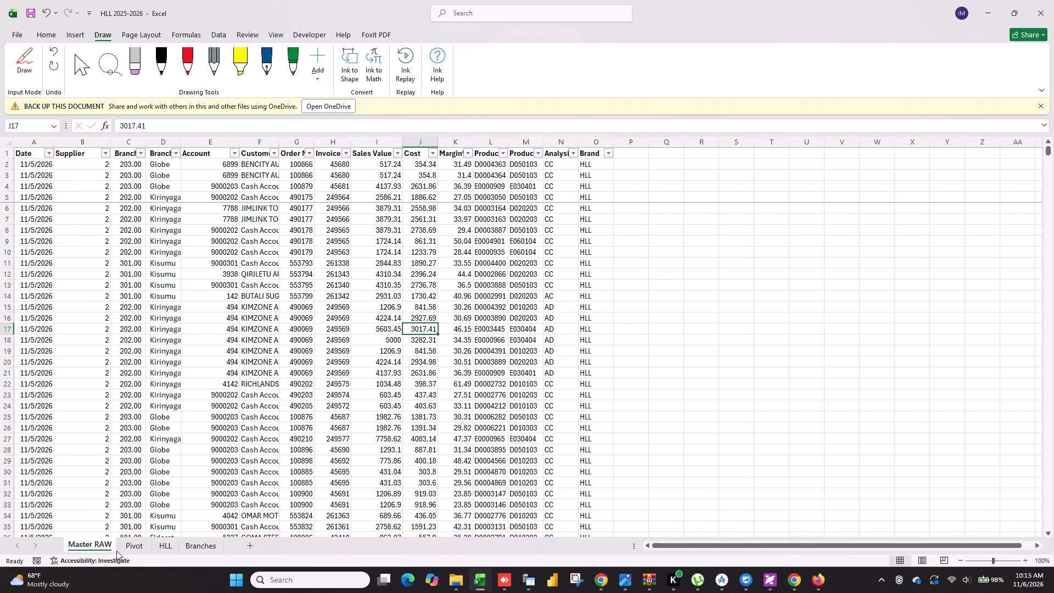
left_click(140, 545)
left_click(163, 545)
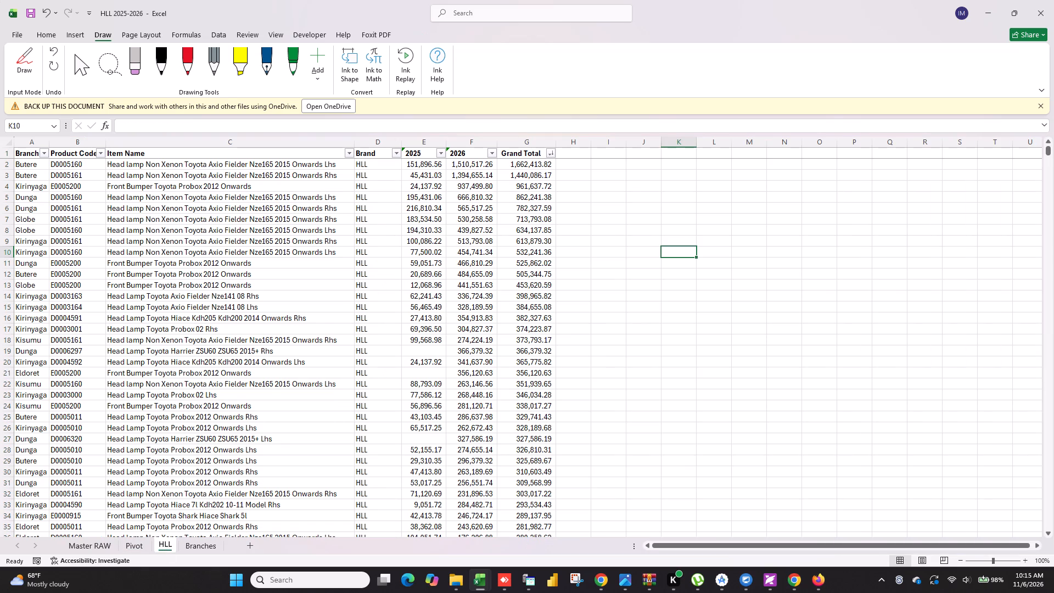
left_click(35, 15)
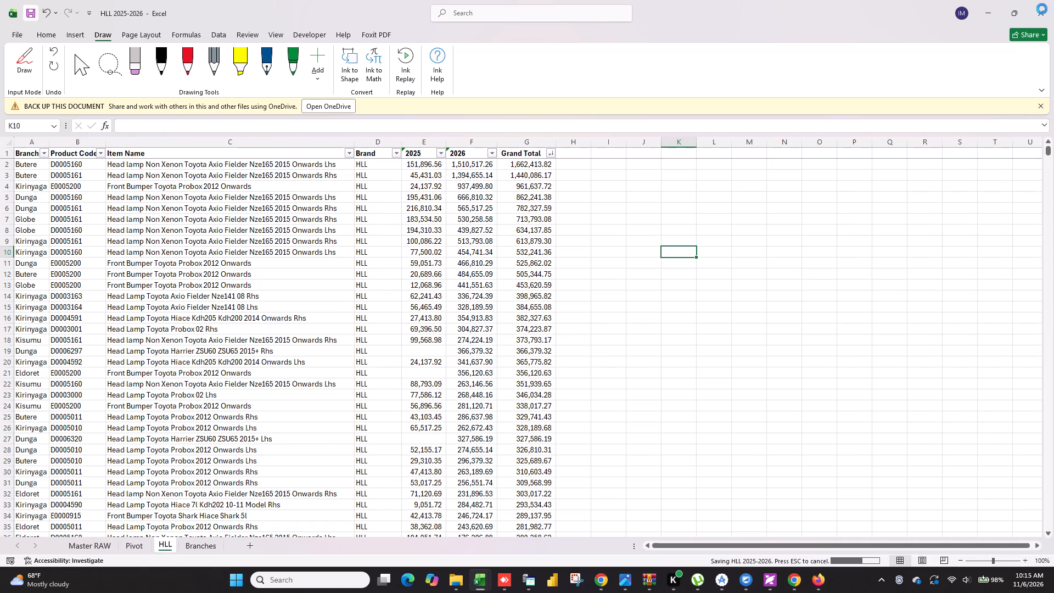
left_click(1040, 15)
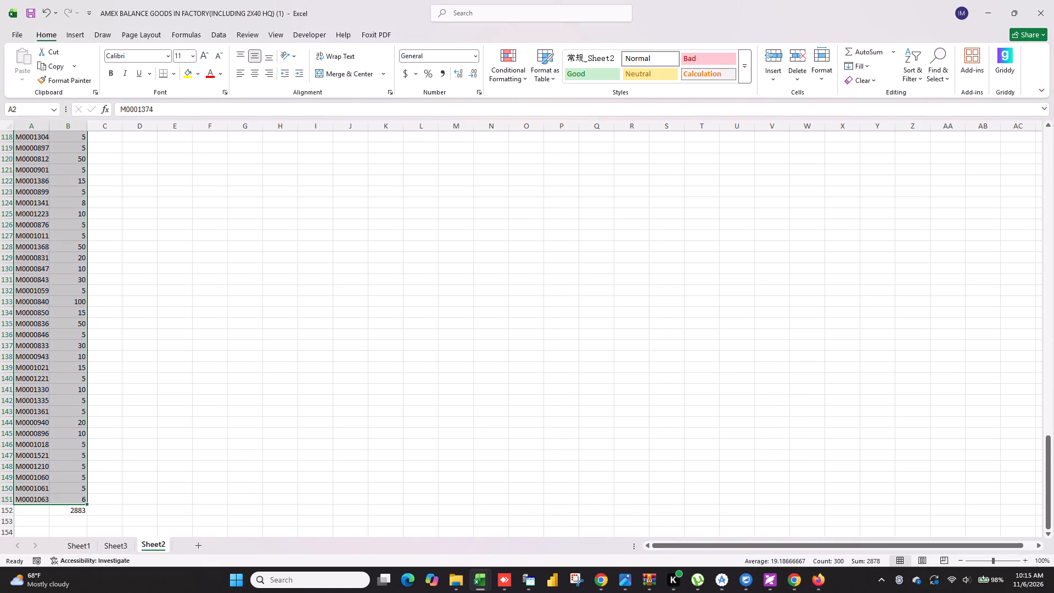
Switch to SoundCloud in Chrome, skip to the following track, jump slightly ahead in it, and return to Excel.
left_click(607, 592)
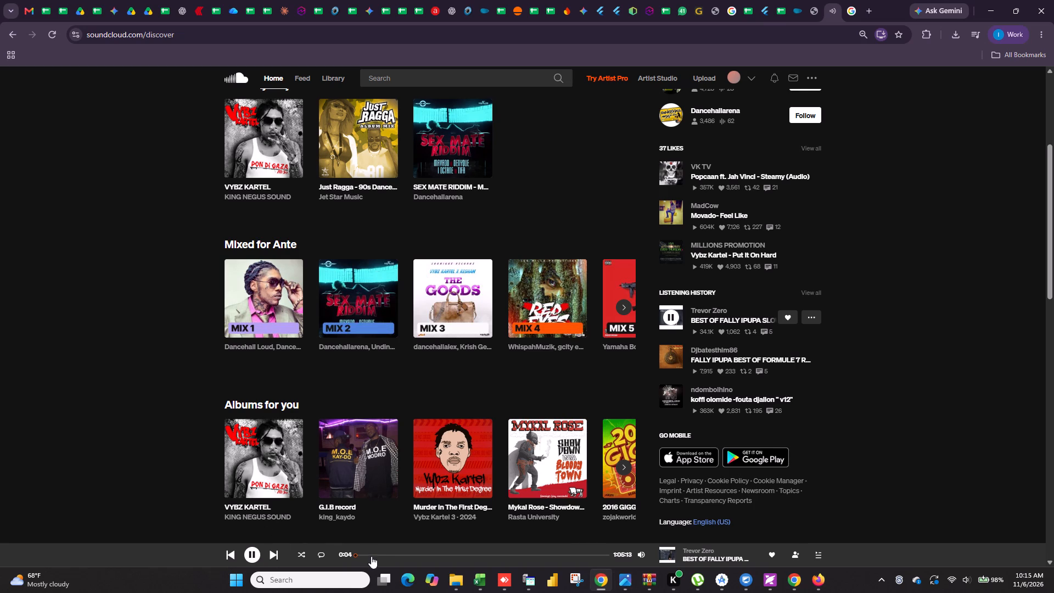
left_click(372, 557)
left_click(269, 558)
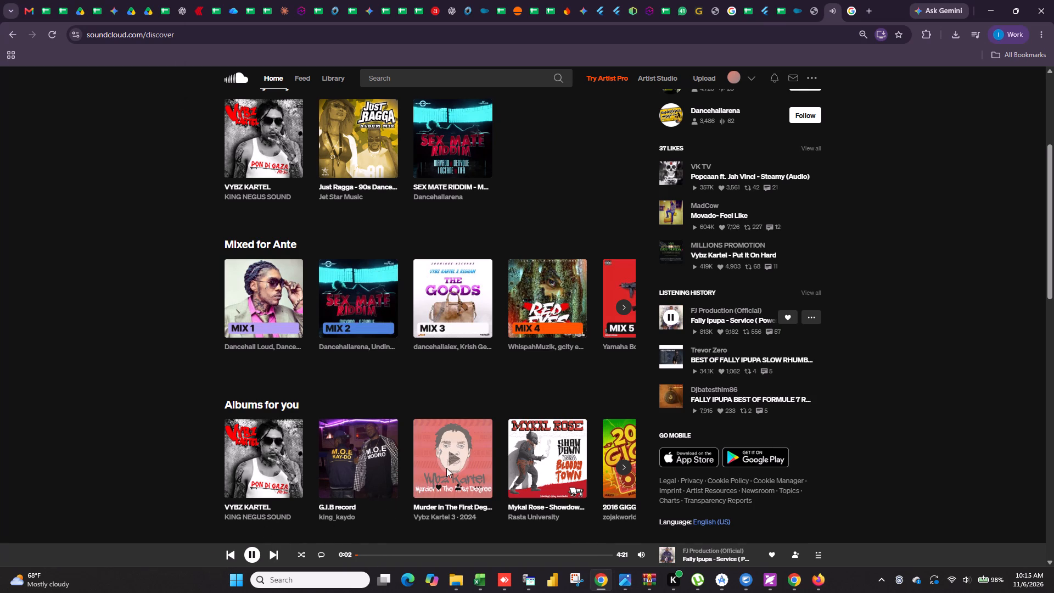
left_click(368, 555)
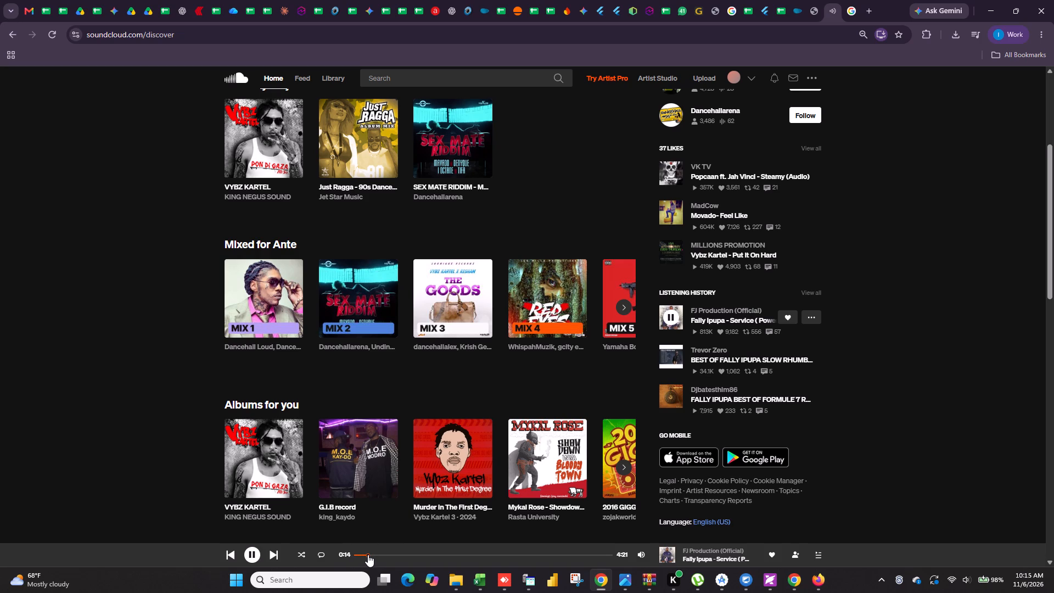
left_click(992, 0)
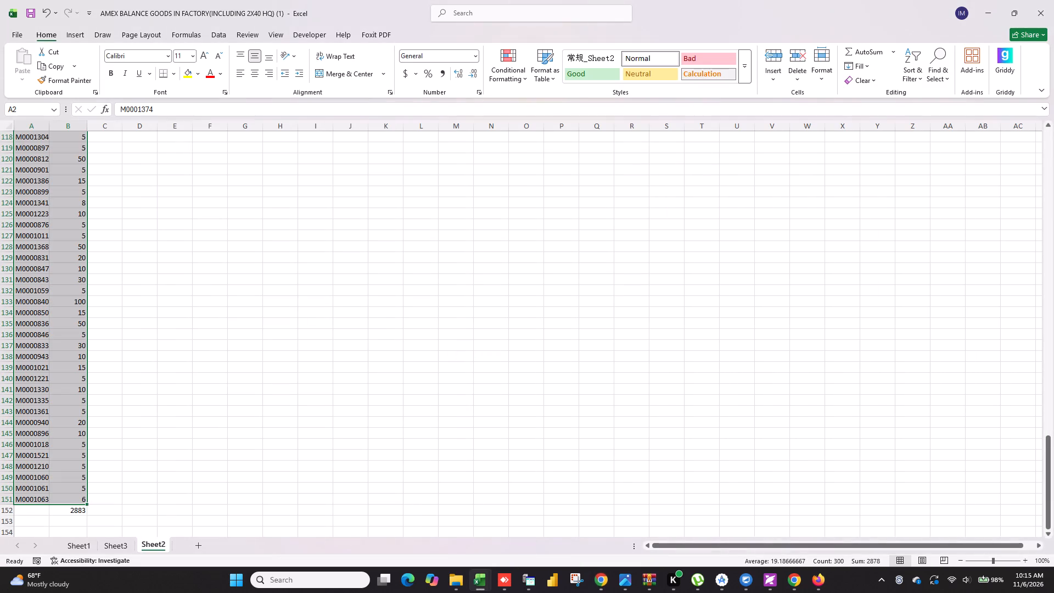
Leave the AMEX BALANCE GOODS IN FACTORY workbook and review the filtered rows on Sheet1 (2) of the loadinglist workbook.
left_click(597, 322)
left_click(995, 0)
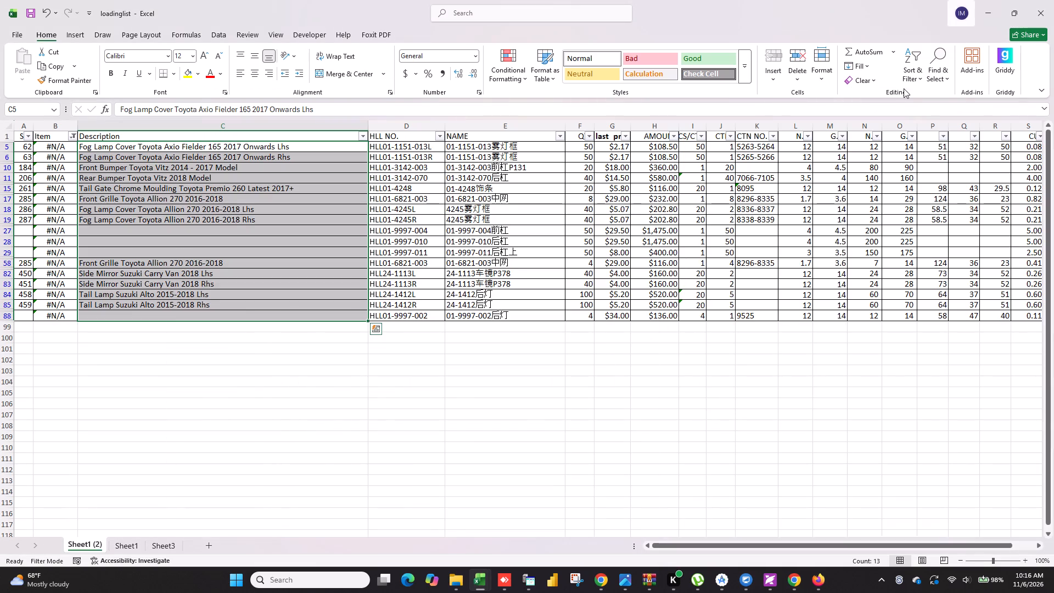
left_click(533, 461)
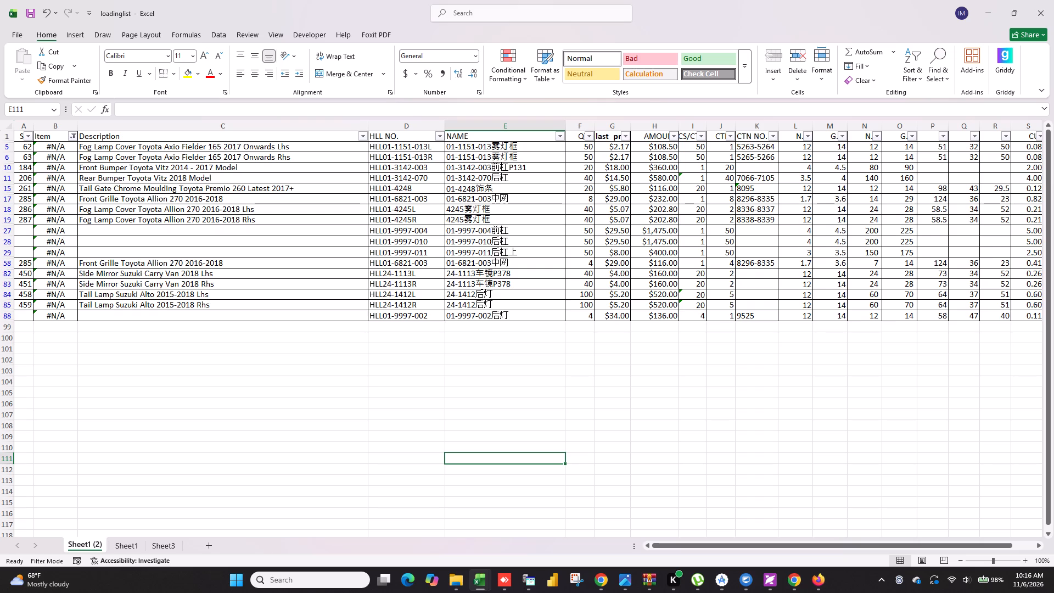
left_click(582, 150)
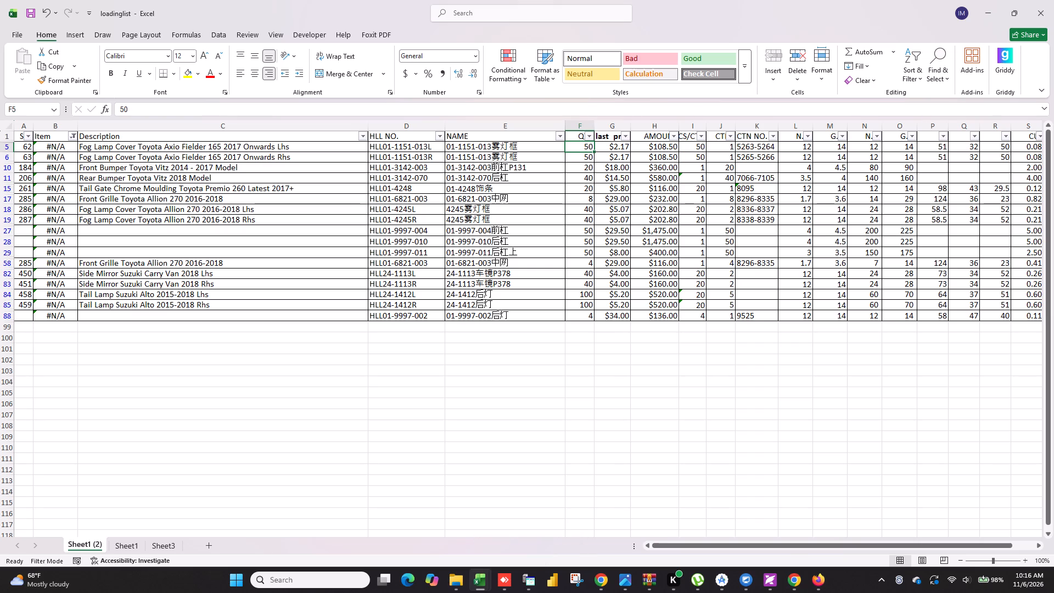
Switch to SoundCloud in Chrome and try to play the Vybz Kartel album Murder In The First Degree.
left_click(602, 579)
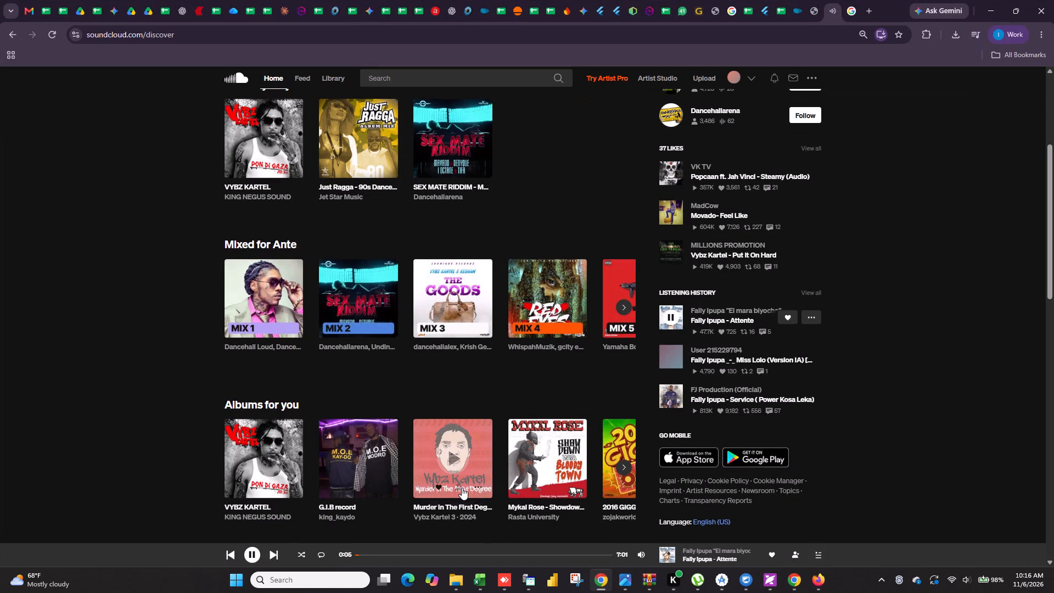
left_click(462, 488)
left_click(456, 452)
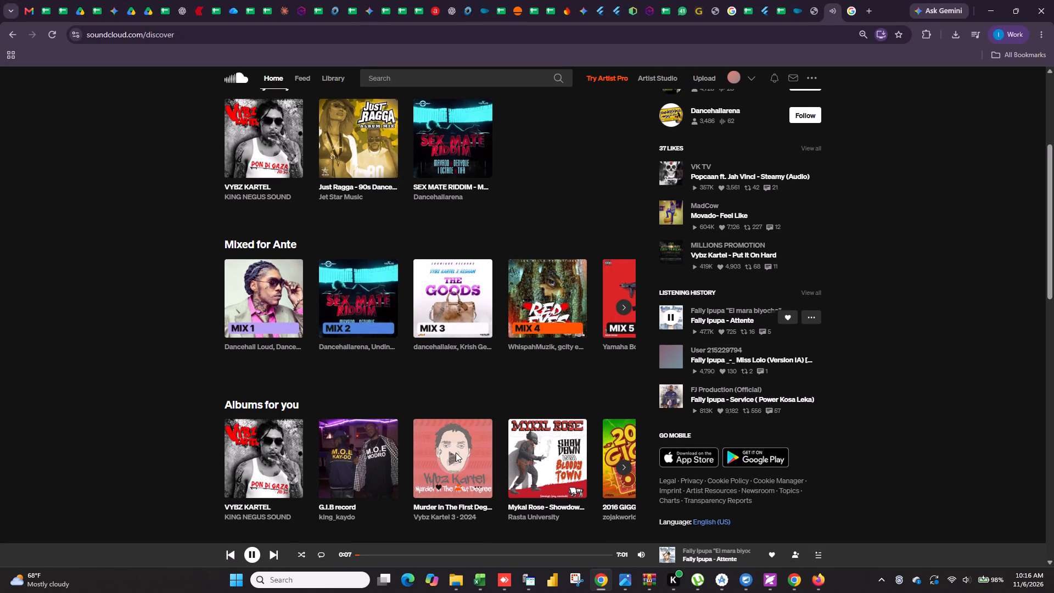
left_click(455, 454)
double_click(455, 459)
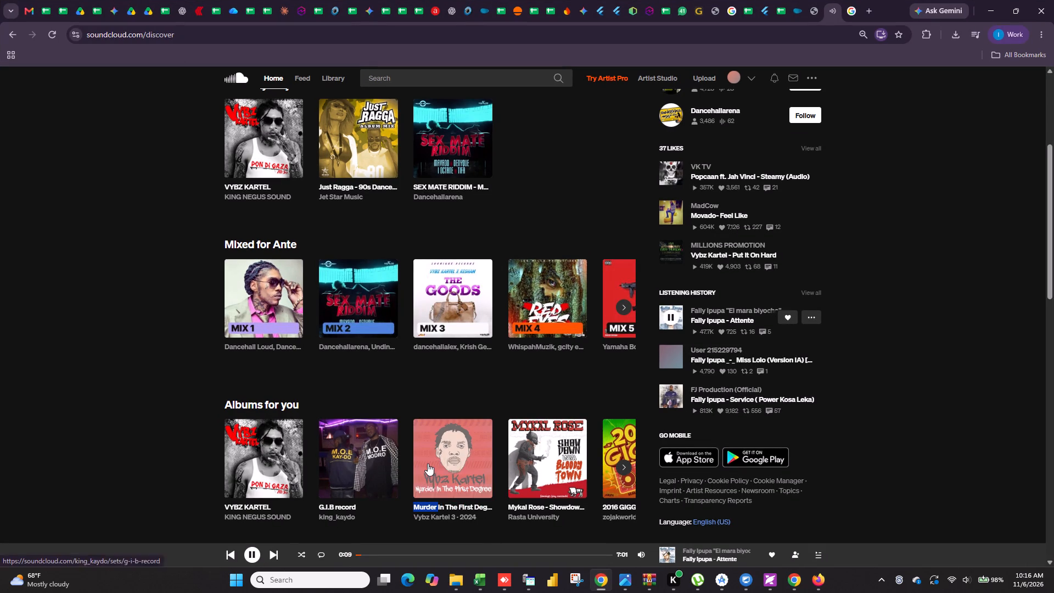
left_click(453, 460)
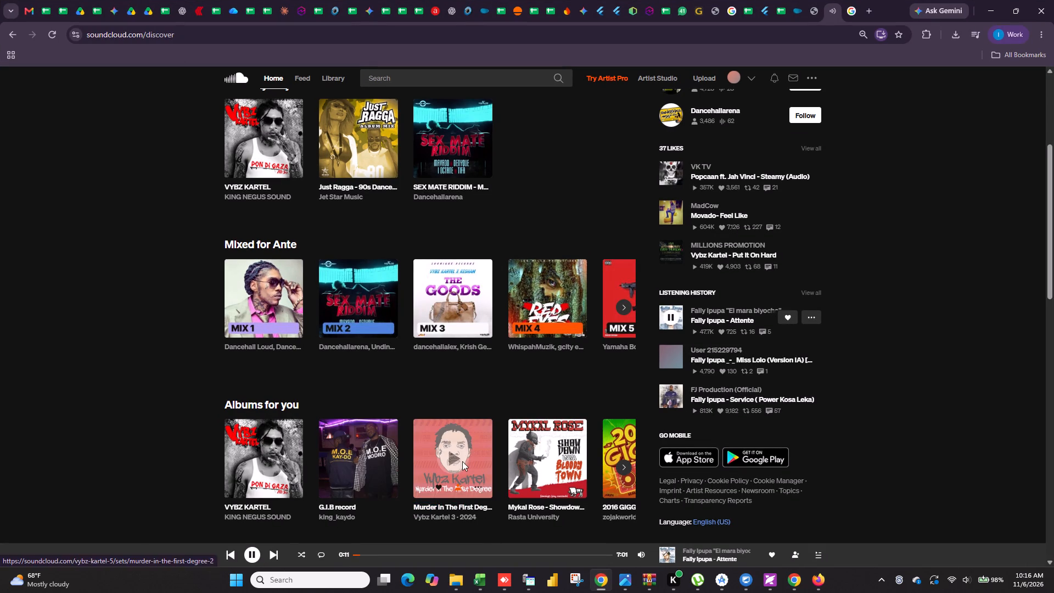
Skip the current Fally Ipupa track and start playing the Mykal Rose album from the suggested albums.
left_click(276, 559)
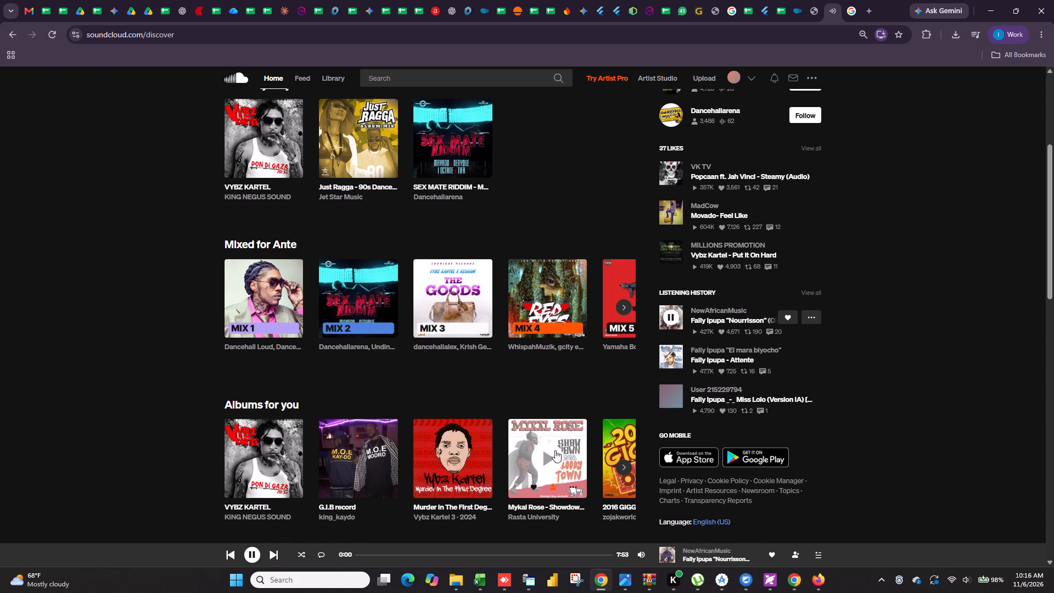
left_click(551, 453)
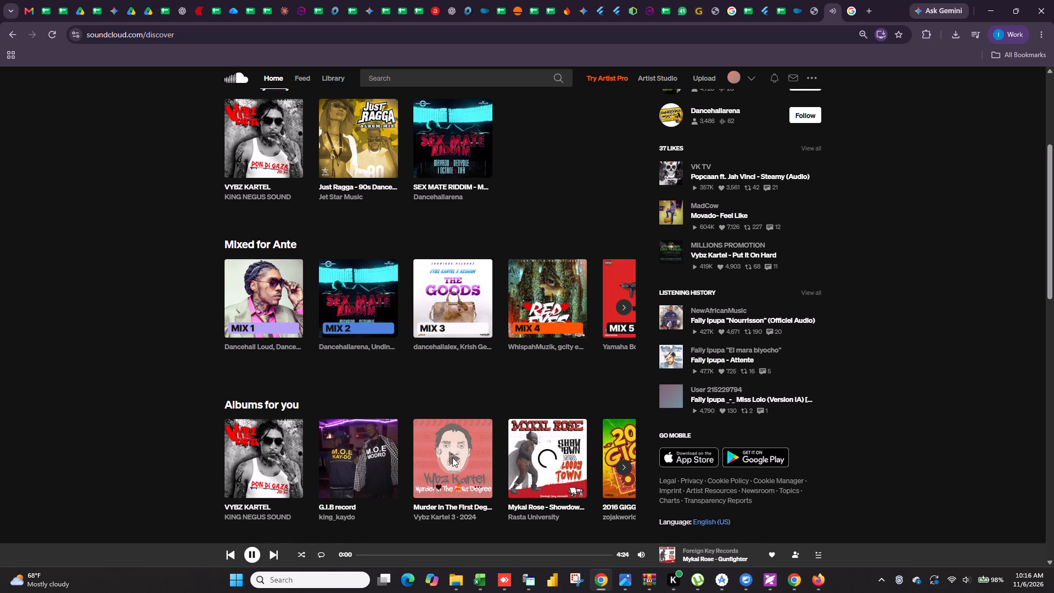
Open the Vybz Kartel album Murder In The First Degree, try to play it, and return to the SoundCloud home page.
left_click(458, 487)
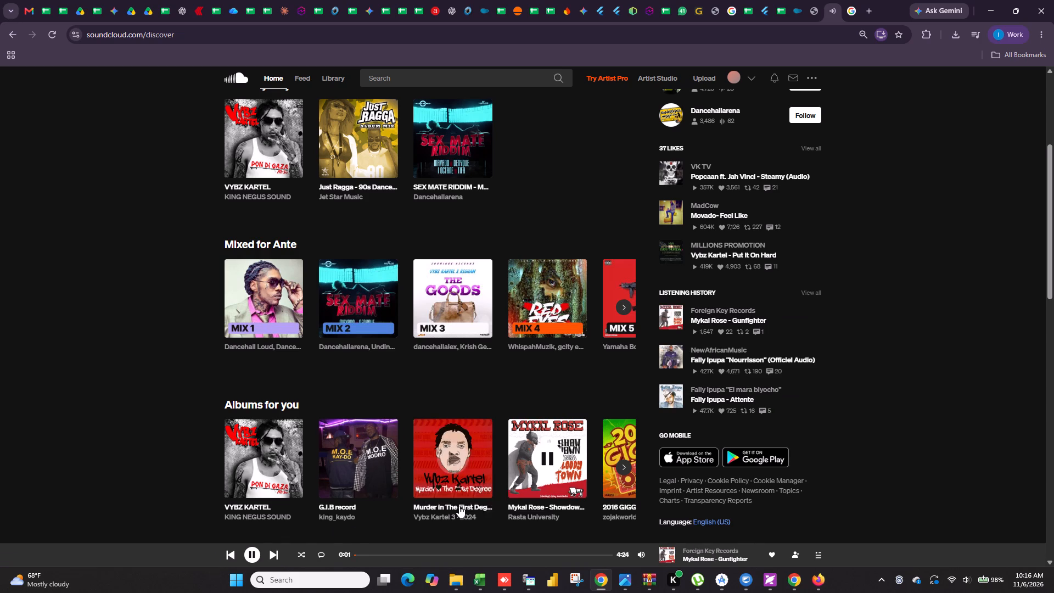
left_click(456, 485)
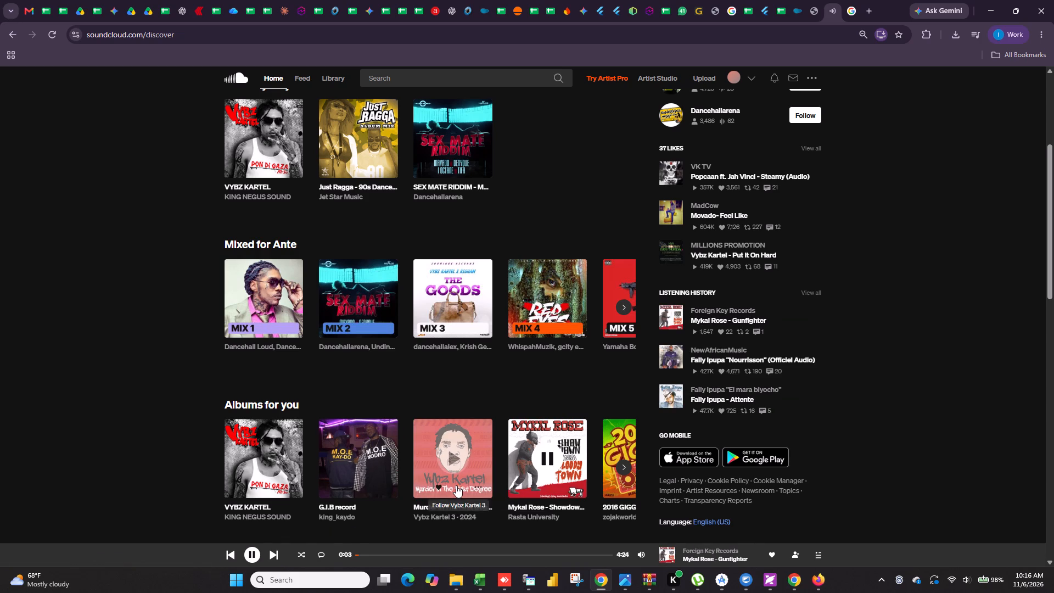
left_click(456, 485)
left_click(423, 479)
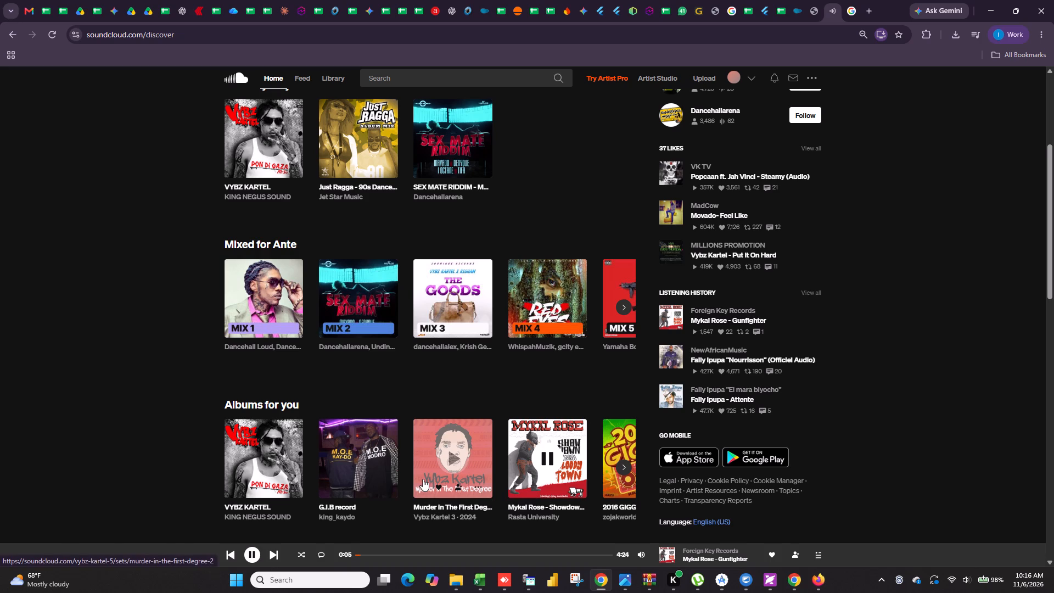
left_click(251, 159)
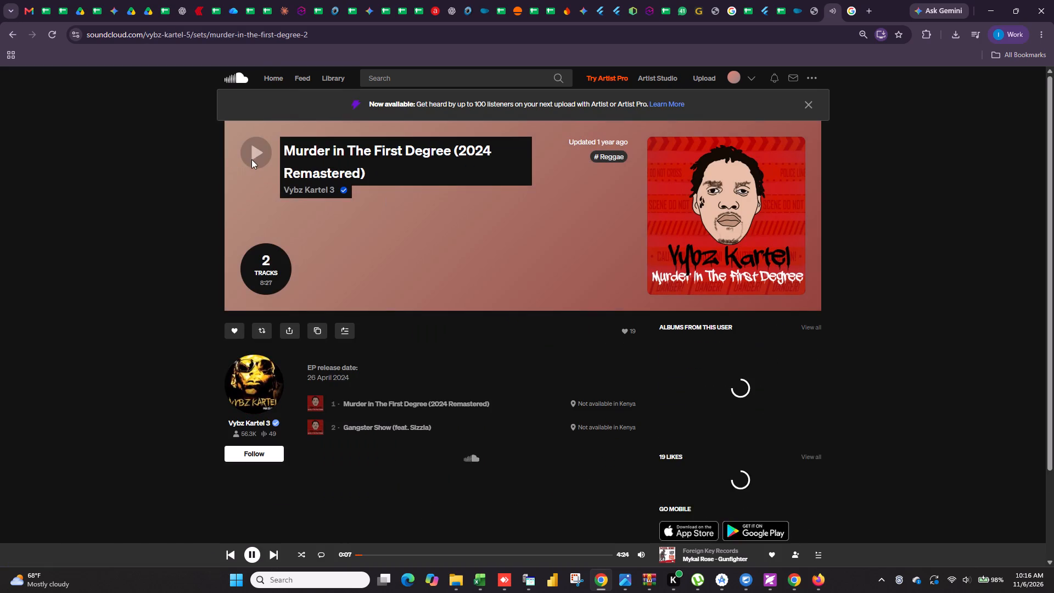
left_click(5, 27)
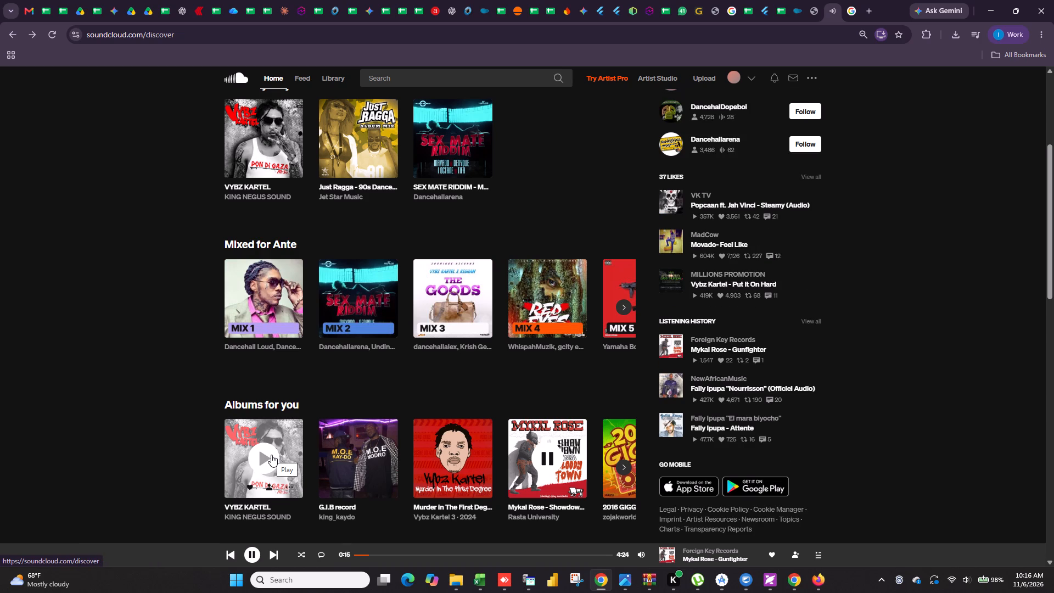
Skip two tracks ahead in the Mykal Rose album.
left_click(274, 560)
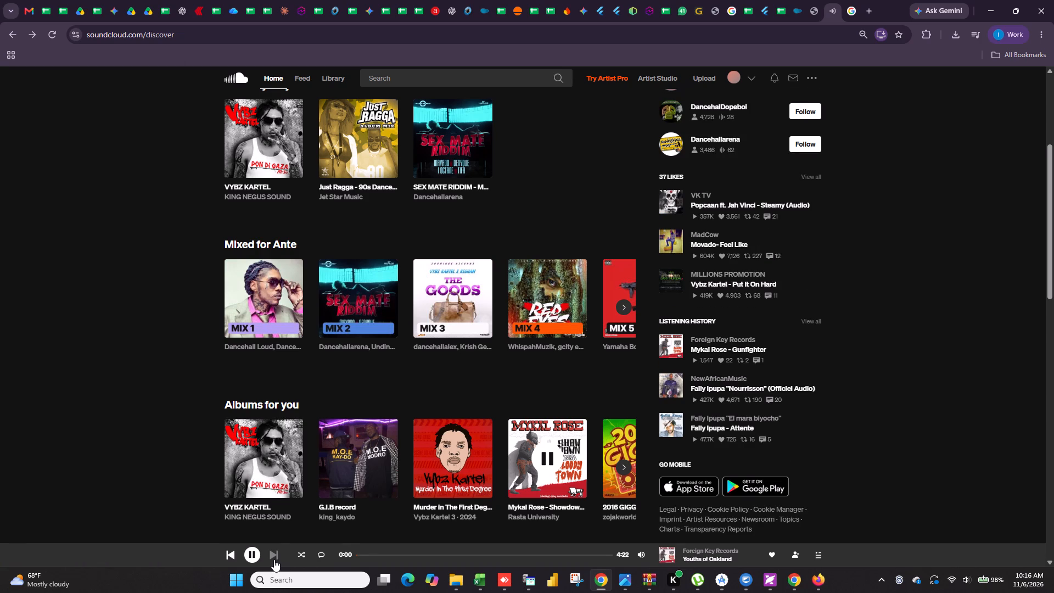
left_click(274, 560)
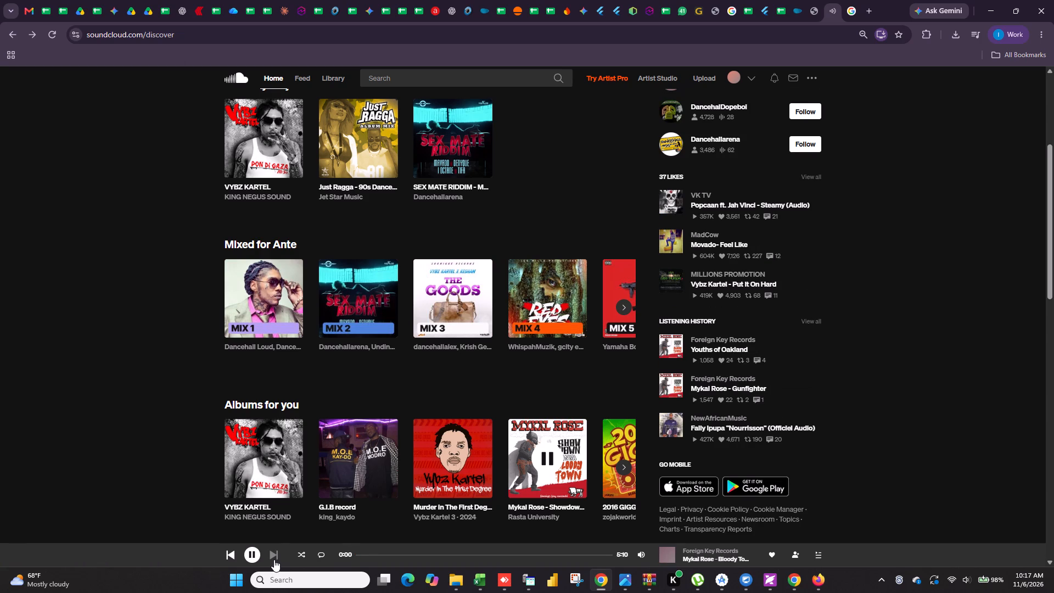
Select the Just Ragga 90s album by Jet Star Music for playback.
left_click(355, 142)
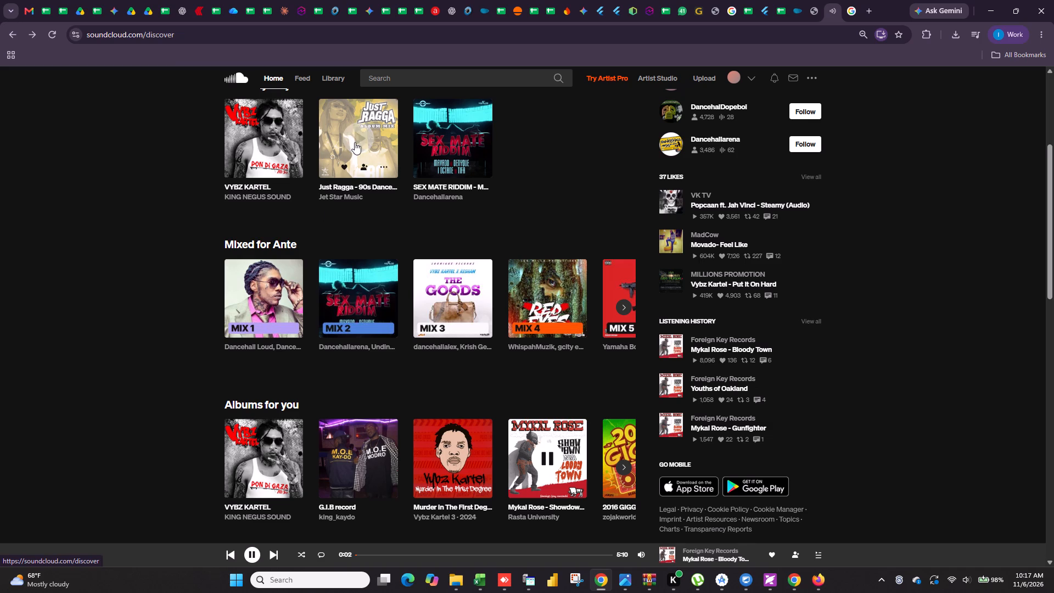